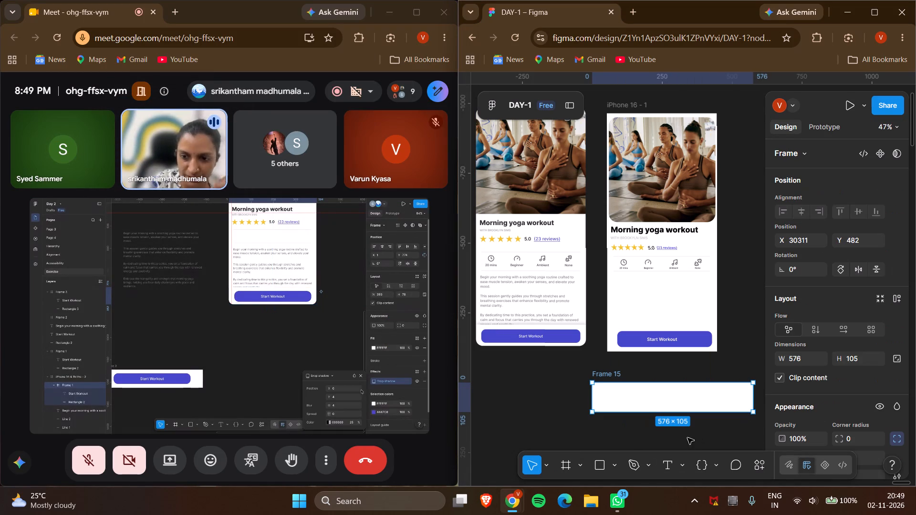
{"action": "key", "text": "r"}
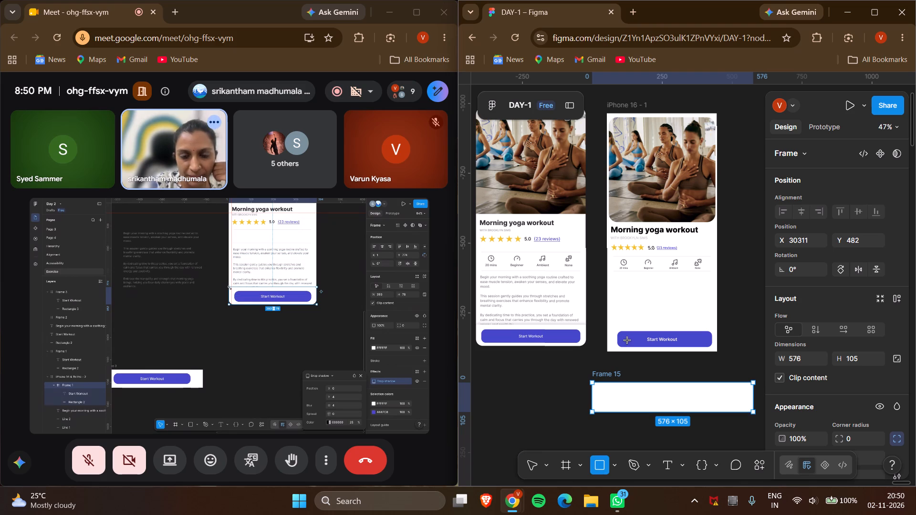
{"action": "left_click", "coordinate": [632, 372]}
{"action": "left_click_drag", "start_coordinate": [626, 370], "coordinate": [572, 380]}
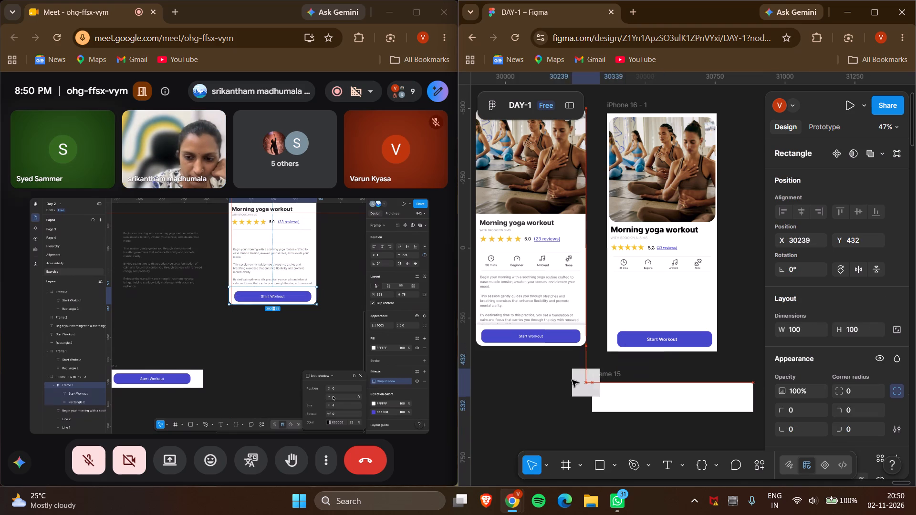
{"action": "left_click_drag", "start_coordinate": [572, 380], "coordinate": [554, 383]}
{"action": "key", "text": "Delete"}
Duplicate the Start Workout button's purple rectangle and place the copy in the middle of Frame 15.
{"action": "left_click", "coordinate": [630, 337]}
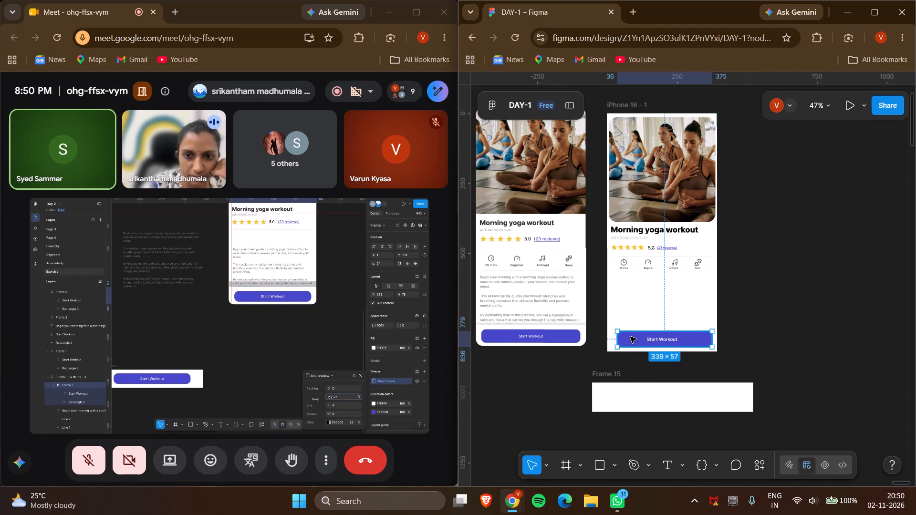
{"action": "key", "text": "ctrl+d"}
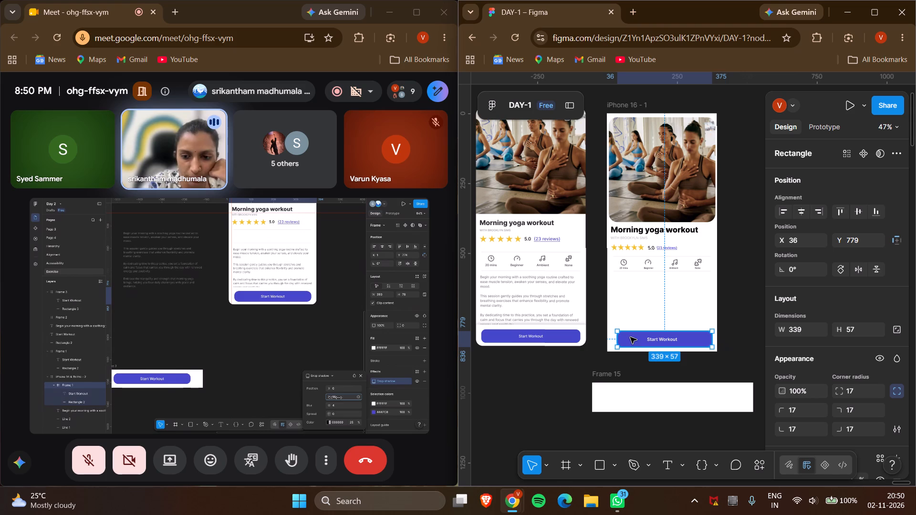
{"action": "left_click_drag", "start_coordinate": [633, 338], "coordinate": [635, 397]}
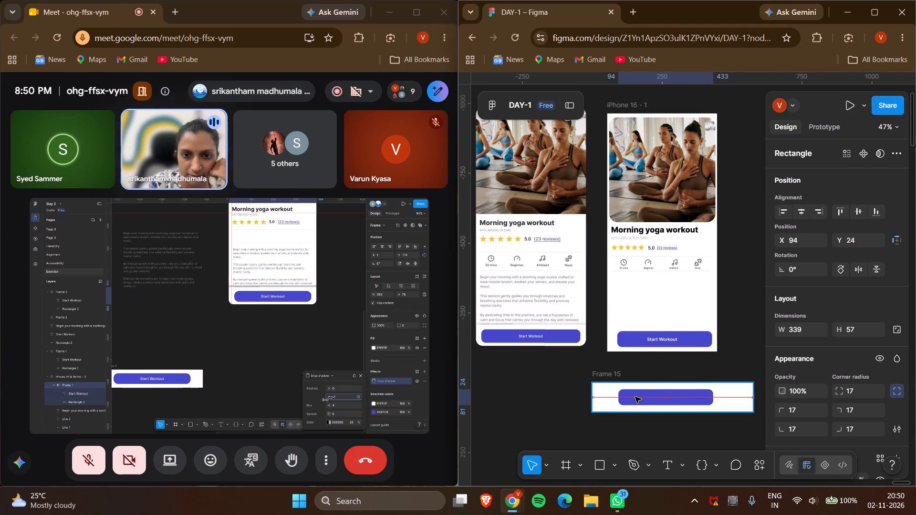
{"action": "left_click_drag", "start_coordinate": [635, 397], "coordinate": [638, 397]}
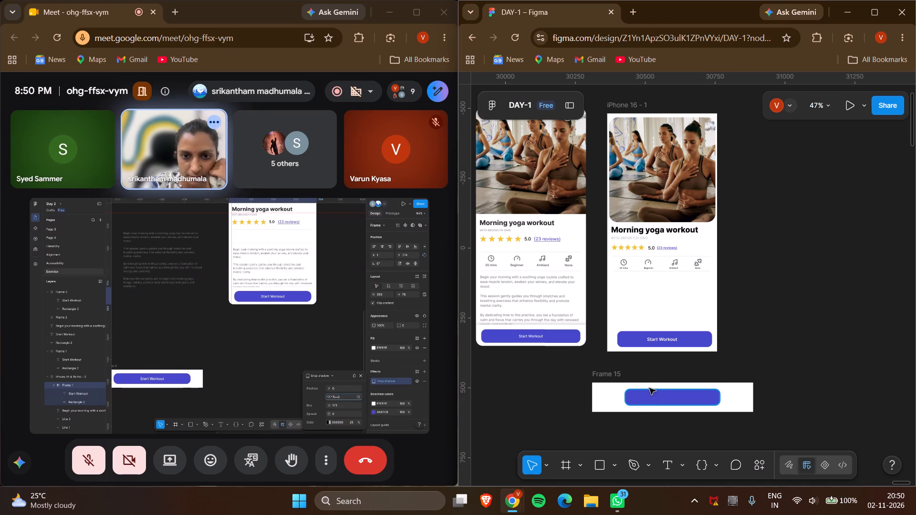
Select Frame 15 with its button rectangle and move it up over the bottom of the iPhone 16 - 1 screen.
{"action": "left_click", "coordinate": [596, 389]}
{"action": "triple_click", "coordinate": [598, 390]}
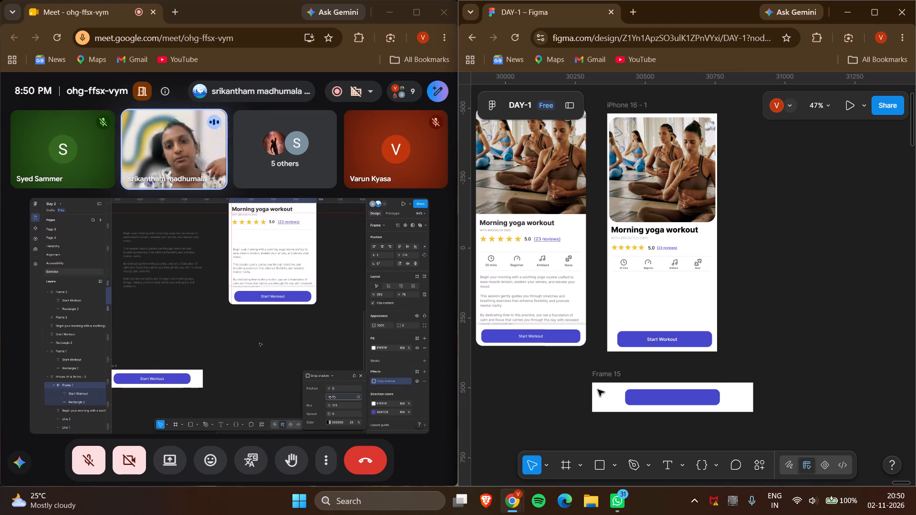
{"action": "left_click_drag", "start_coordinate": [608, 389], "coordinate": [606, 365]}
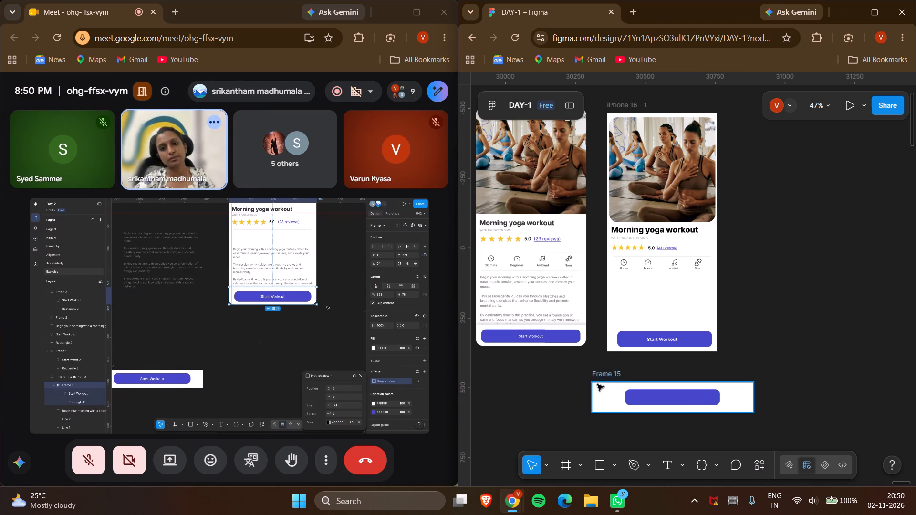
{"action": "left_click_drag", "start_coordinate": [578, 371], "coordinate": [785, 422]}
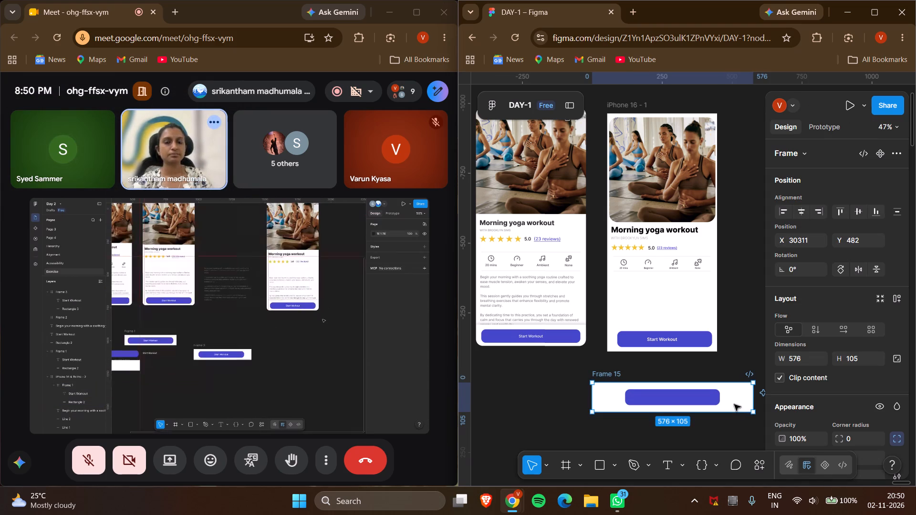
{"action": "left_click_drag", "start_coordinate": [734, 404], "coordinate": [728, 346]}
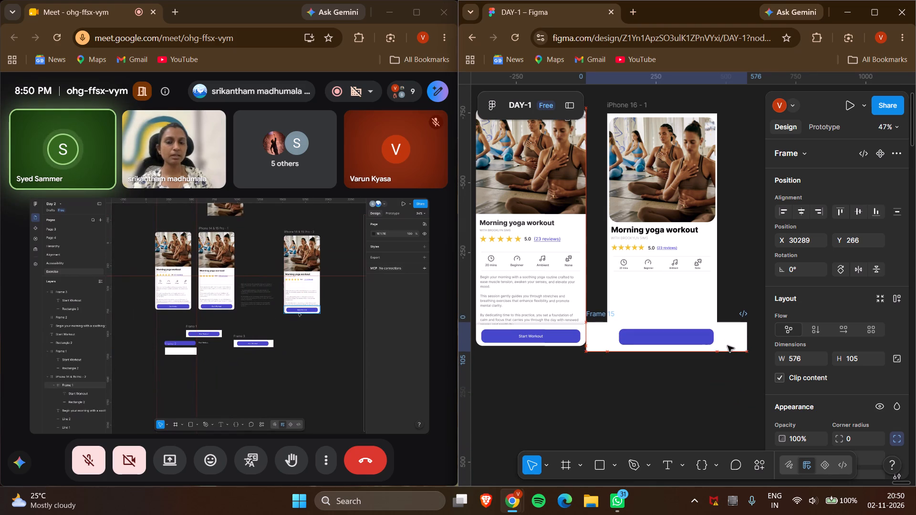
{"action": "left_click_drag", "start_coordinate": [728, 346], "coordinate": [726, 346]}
Move Frame 15 off the phone screen to just below it, at about X 30306, Y 424.
{"action": "left_click", "coordinate": [708, 398]}
{"action": "left_click", "coordinate": [730, 342]}
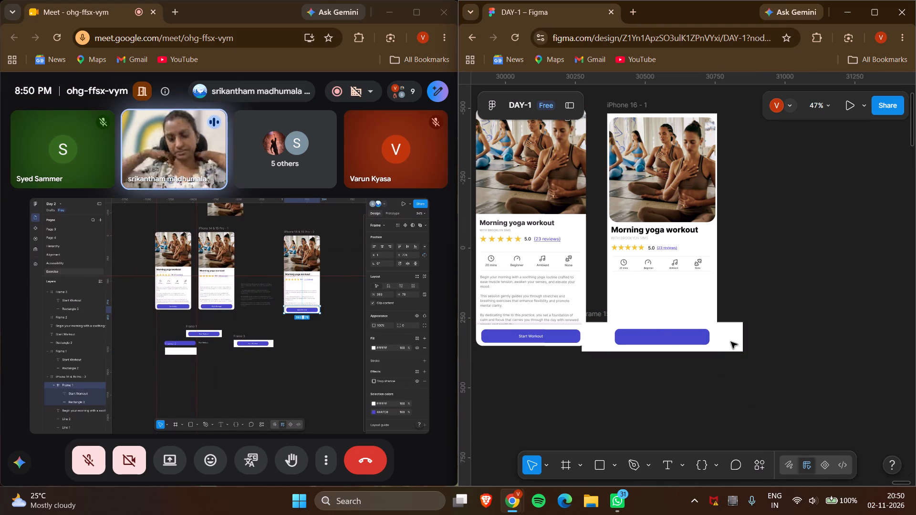
{"action": "triple_click", "coordinate": [731, 342]}
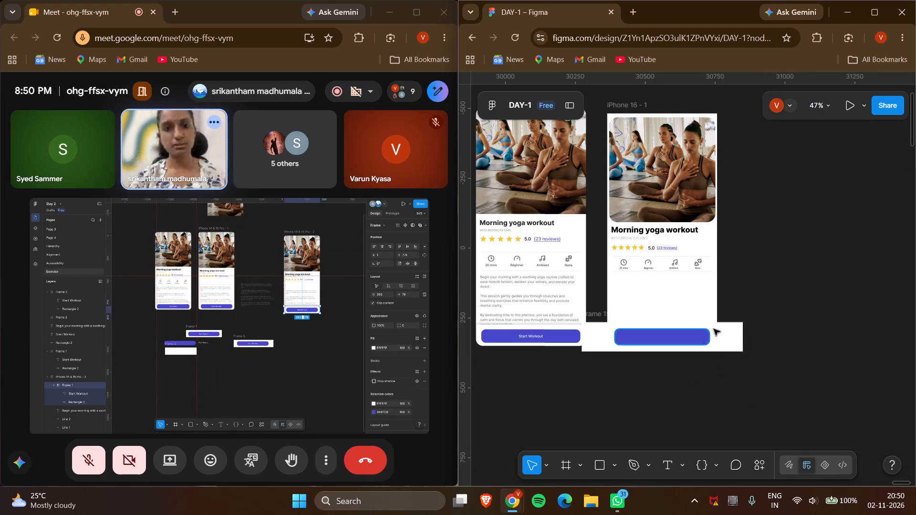
{"action": "left_click_drag", "start_coordinate": [718, 339], "coordinate": [724, 359]}
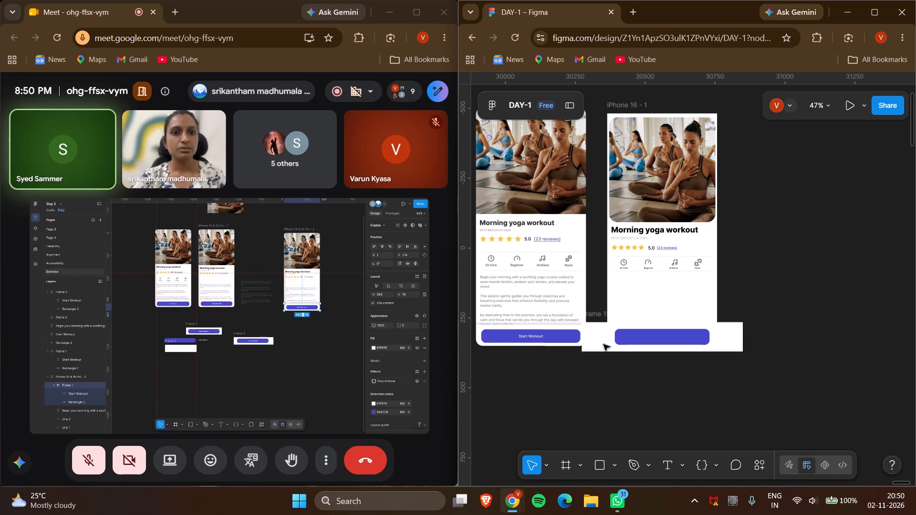
{"action": "left_click_drag", "start_coordinate": [603, 344], "coordinate": [606, 355]}
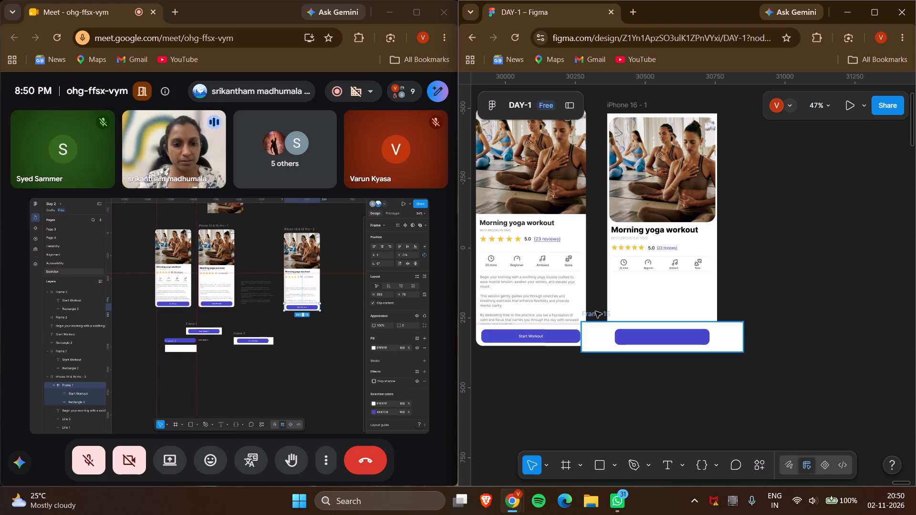
{"action": "left_click_drag", "start_coordinate": [597, 312], "coordinate": [606, 356]}
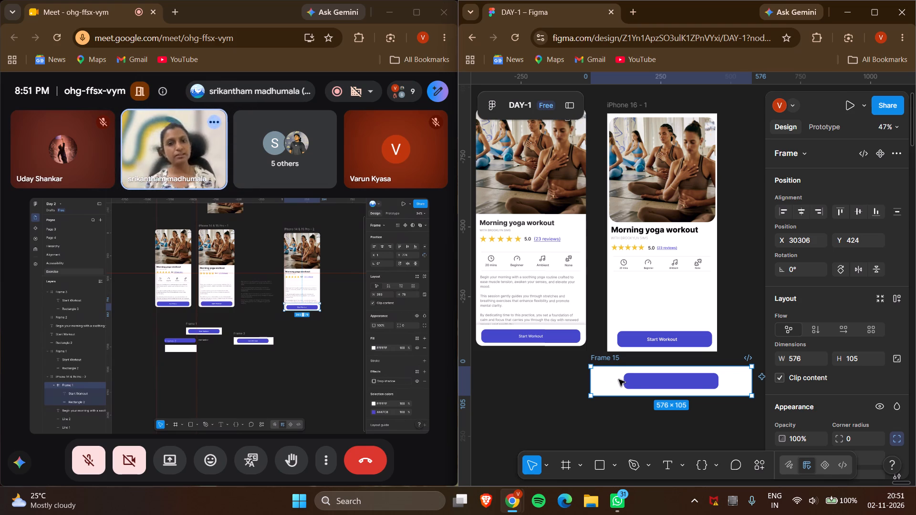
Select the Start Workout label and its rectangle together on the iPhone 16 - 1 screen and copy their properties.
{"action": "left_click", "coordinate": [648, 382]}
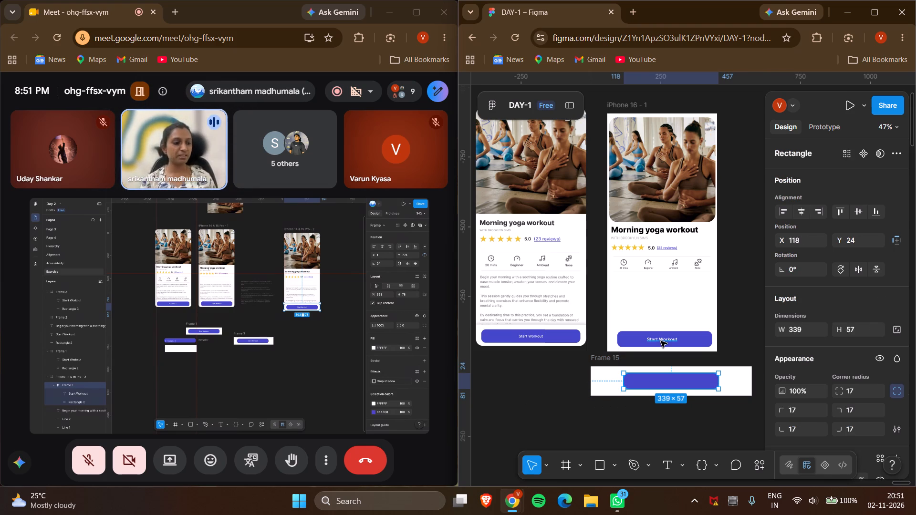
{"action": "left_click", "coordinate": [661, 341]}
{"action": "left_click_drag", "start_coordinate": [595, 324], "coordinate": [739, 354]}
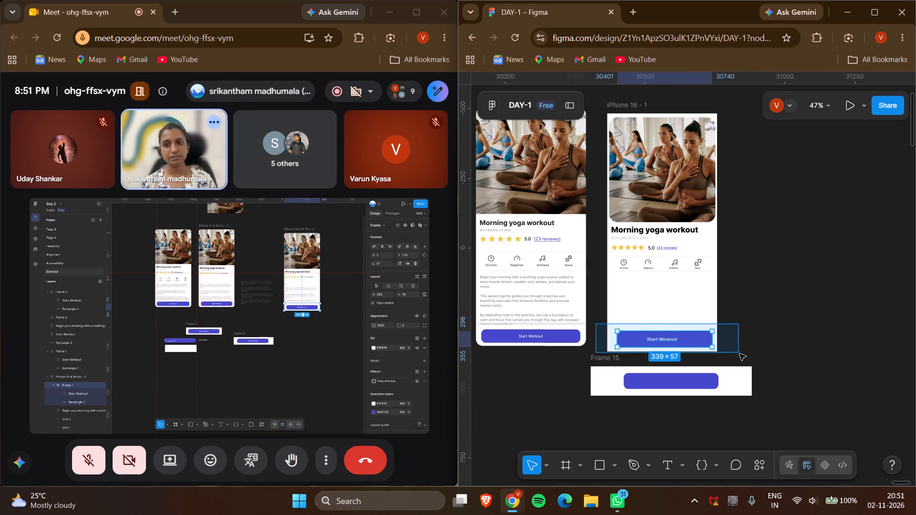
{"action": "left_click_drag", "start_coordinate": [739, 354], "coordinate": [740, 356]}
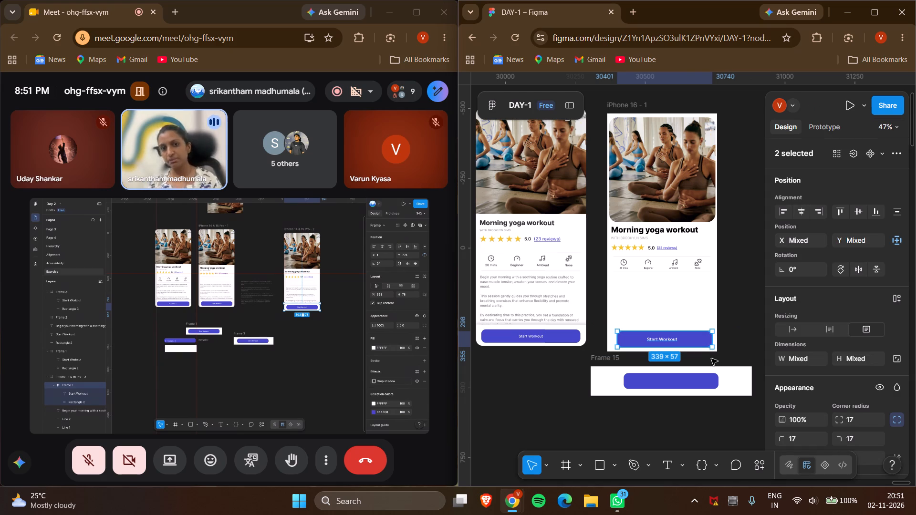
{"action": "key", "text": "ctrl+alt+c"}
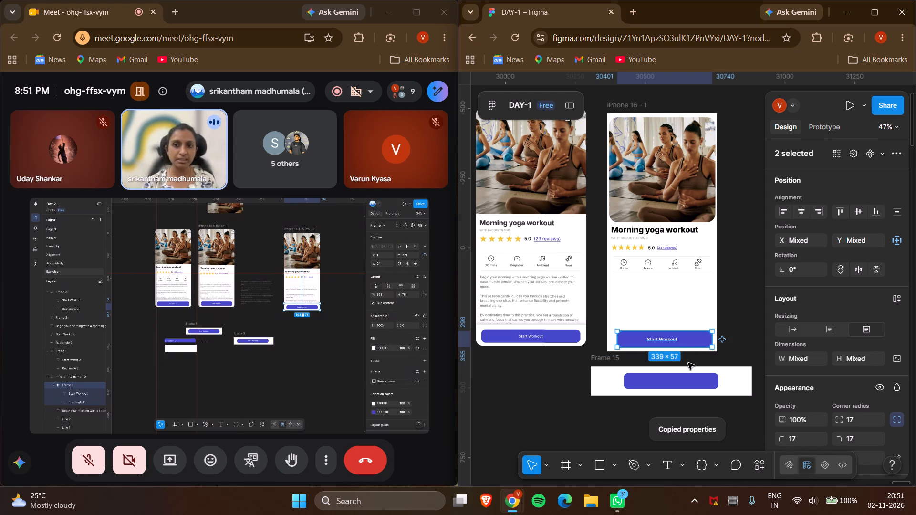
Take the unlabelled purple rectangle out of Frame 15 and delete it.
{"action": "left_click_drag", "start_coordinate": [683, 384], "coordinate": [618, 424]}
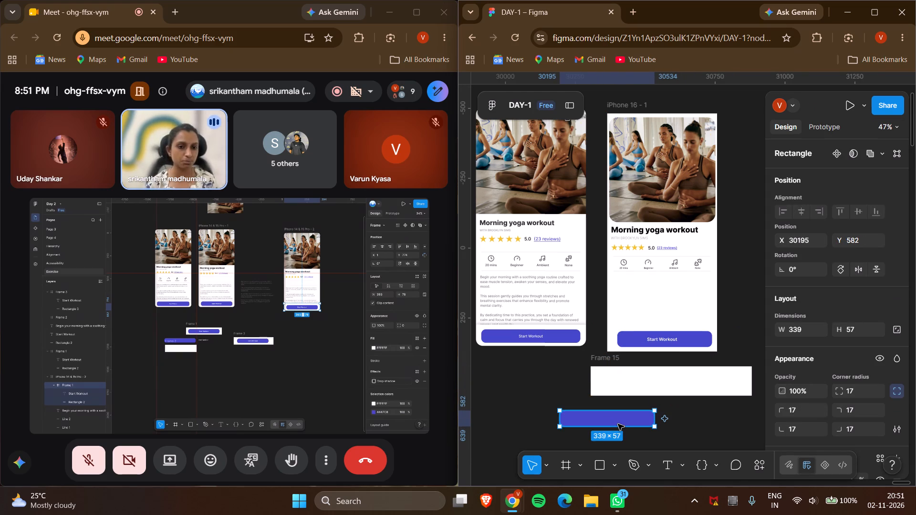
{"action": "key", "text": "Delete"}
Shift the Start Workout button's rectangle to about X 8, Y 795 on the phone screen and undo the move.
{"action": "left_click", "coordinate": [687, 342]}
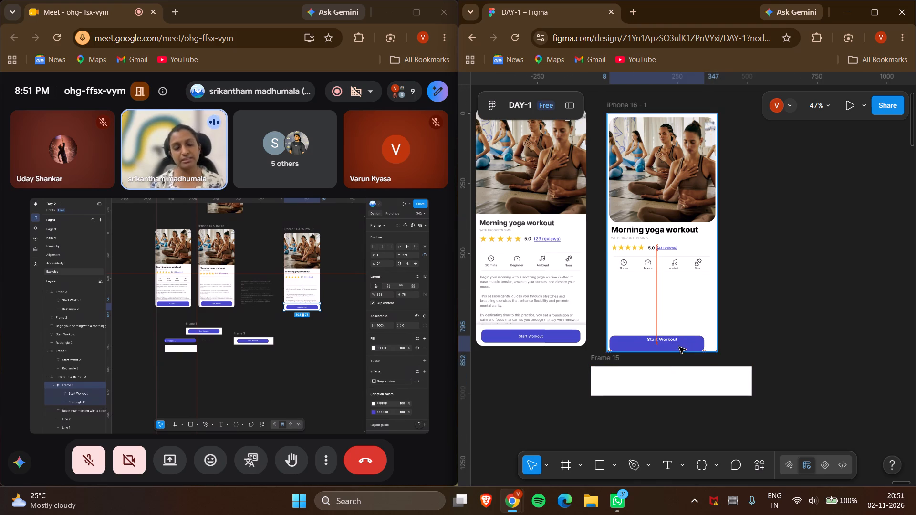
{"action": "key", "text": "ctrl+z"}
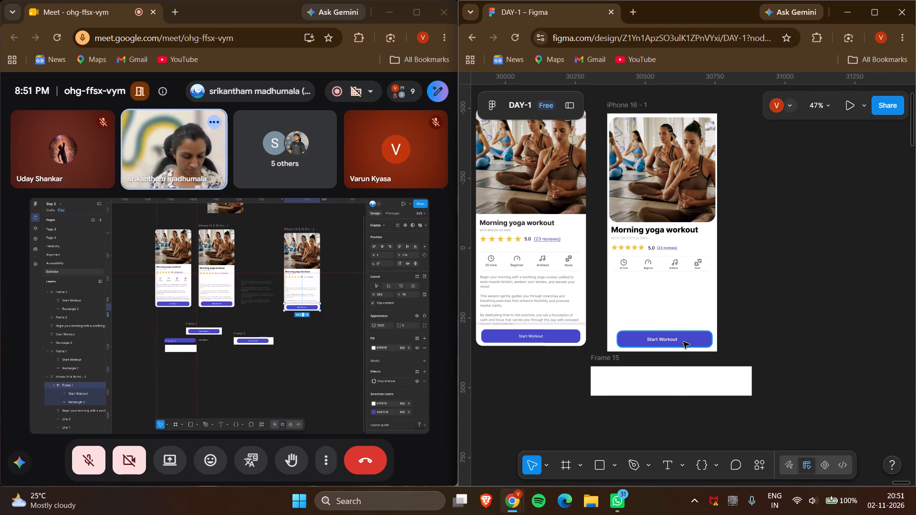
{"action": "key", "text": "ctrl+d"}
{"action": "left_click", "coordinate": [683, 342]}
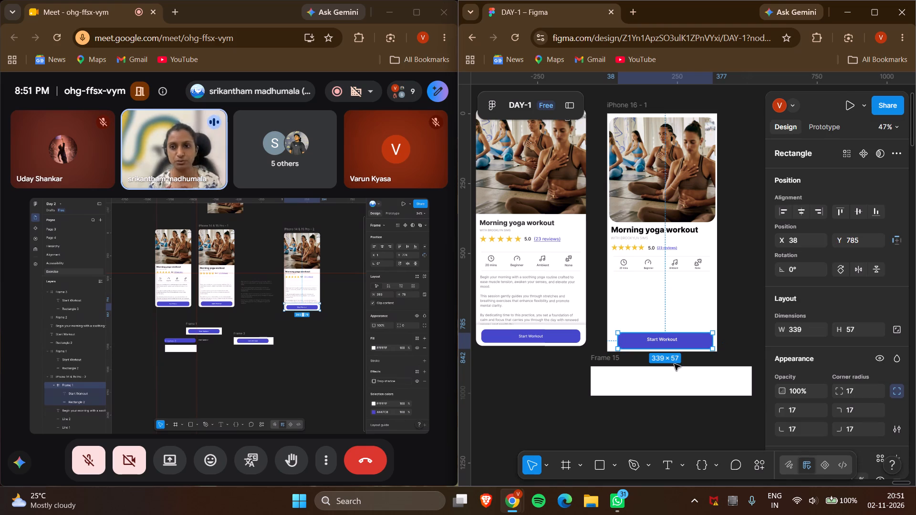
{"action": "left_click", "coordinate": [550, 383]}
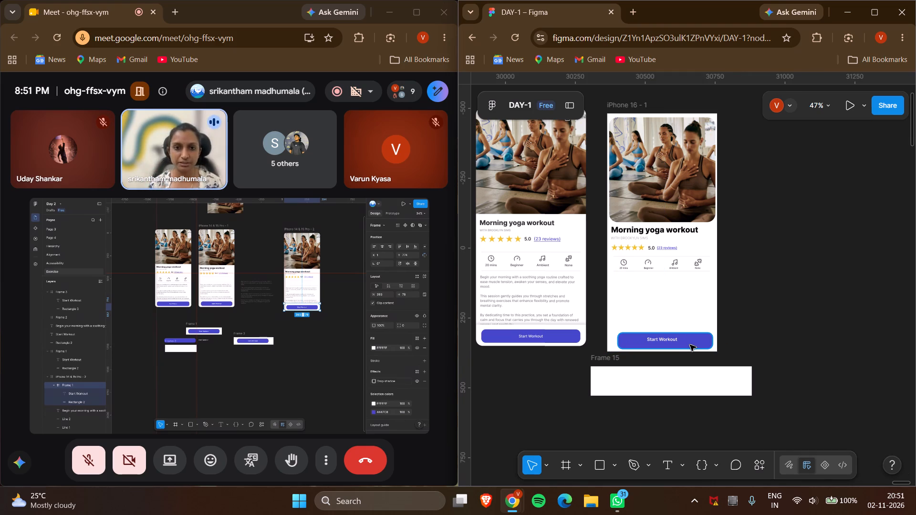
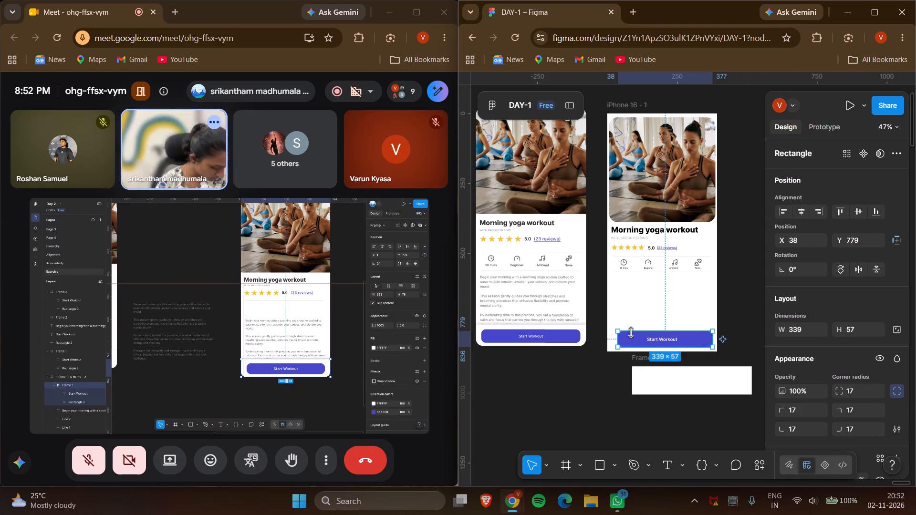
Duplicate the Start Workout button's rectangle and place the copy inside Frame 15 at about X 44, Y 22.
{"action": "key", "text": "ctrl+alt+c"}
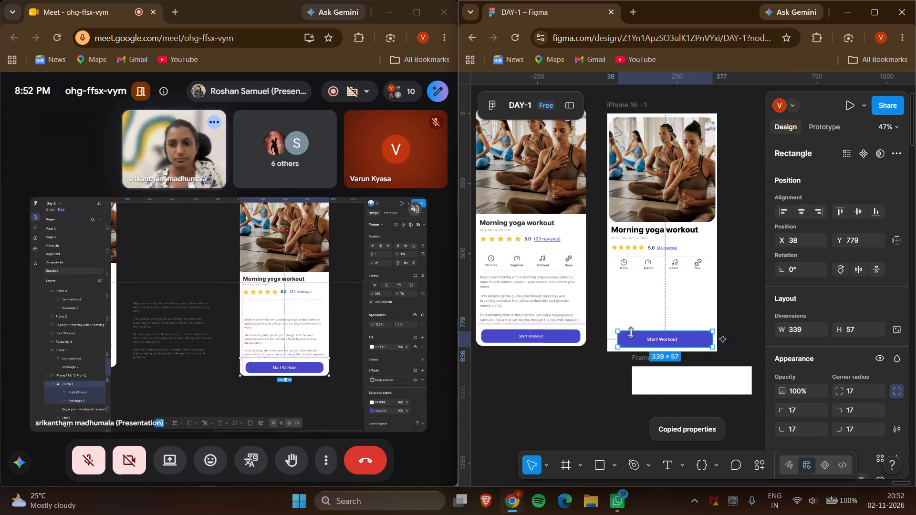
{"action": "key", "text": "ctrl+d"}
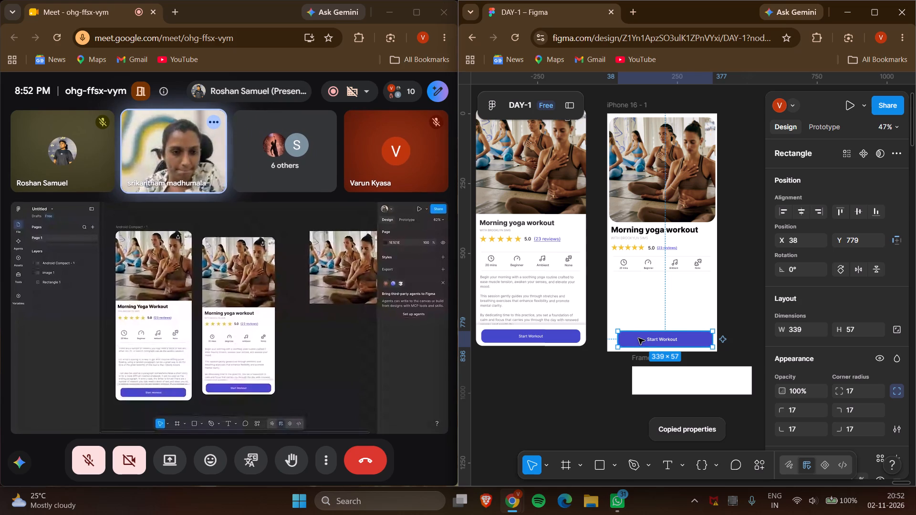
{"action": "left_click_drag", "start_coordinate": [638, 338], "coordinate": [665, 380]}
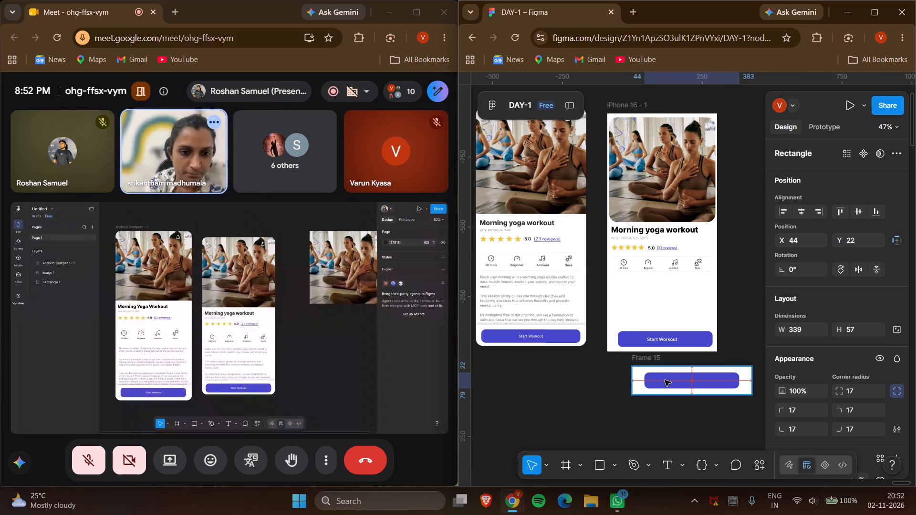
{"action": "left_click_drag", "start_coordinate": [665, 380], "coordinate": [665, 380]}
{"action": "left_click", "coordinate": [666, 429]}
Duplicate the Start Workout label and centre the copy on Frame 15's purple rectangle at about X 130, Y 42.
{"action": "left_click", "coordinate": [660, 340]}
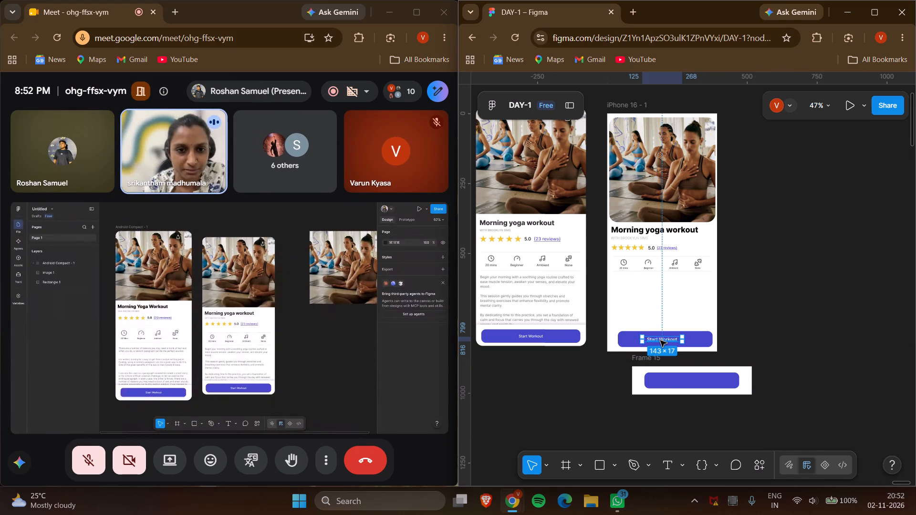
{"action": "key", "text": "ctrl+d"}
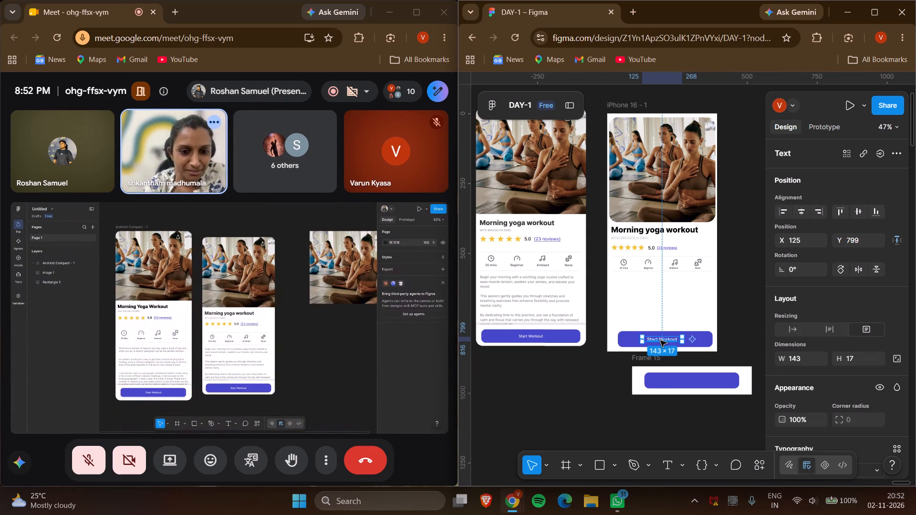
{"action": "left_click_drag", "start_coordinate": [660, 340], "coordinate": [686, 381]}
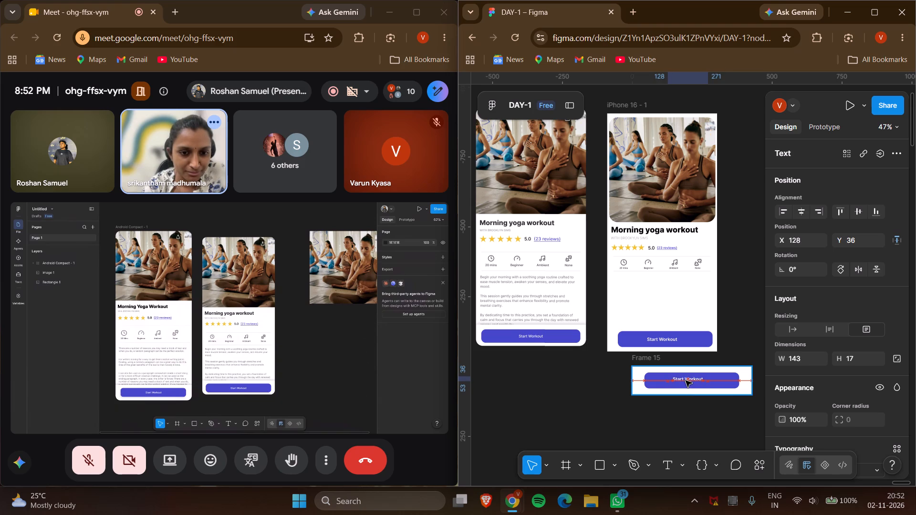
{"action": "left_click_drag", "start_coordinate": [686, 381], "coordinate": [687, 381]}
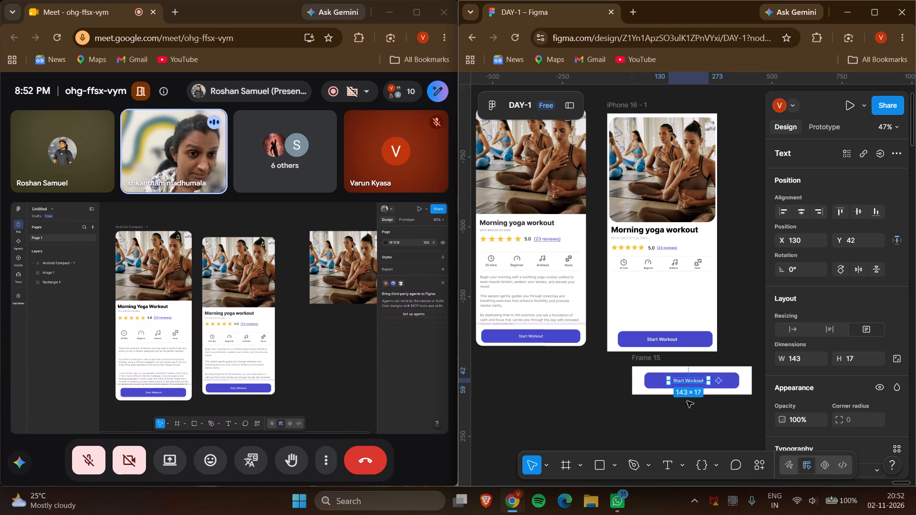
{"action": "left_click", "coordinate": [679, 433]}
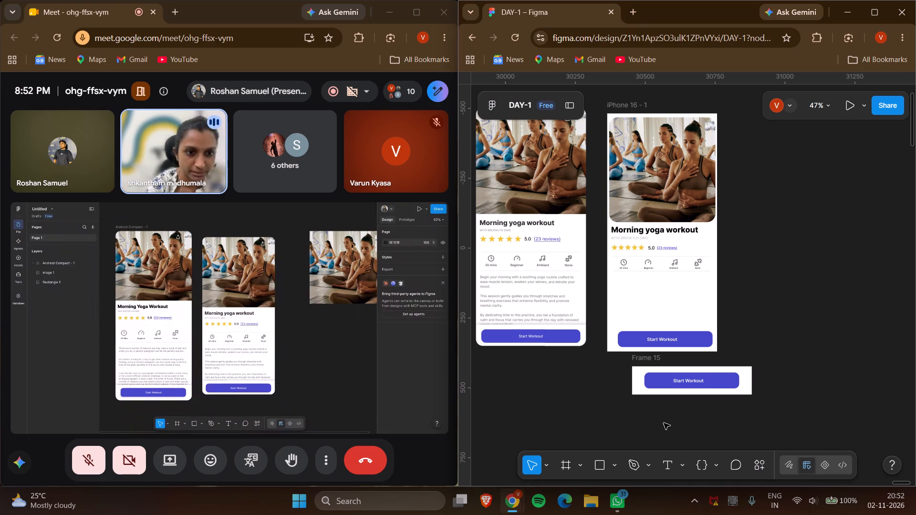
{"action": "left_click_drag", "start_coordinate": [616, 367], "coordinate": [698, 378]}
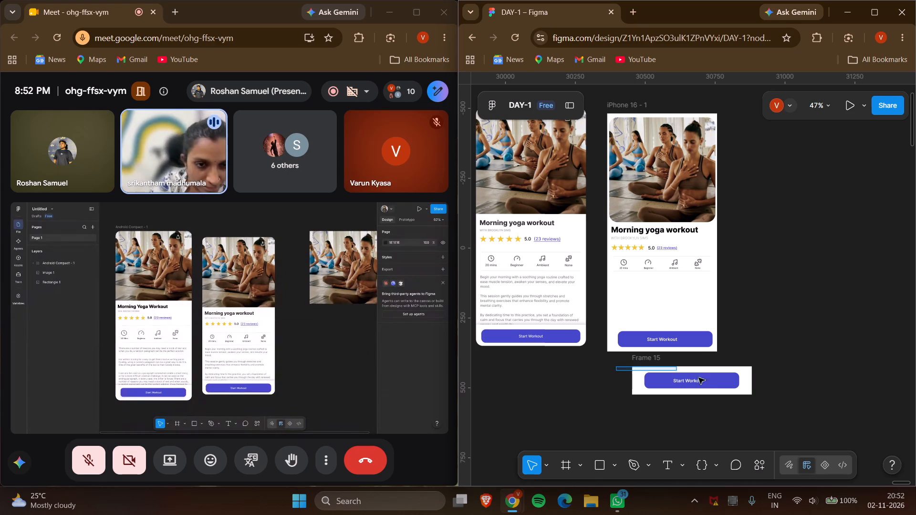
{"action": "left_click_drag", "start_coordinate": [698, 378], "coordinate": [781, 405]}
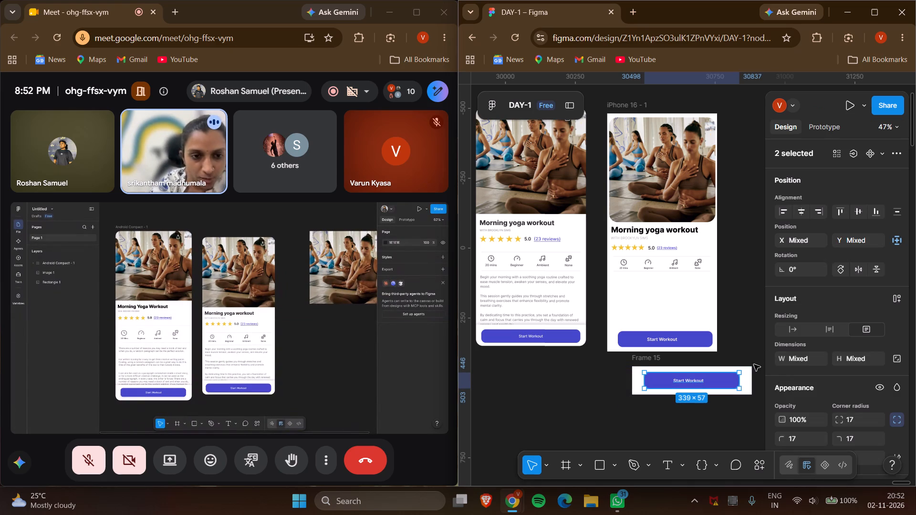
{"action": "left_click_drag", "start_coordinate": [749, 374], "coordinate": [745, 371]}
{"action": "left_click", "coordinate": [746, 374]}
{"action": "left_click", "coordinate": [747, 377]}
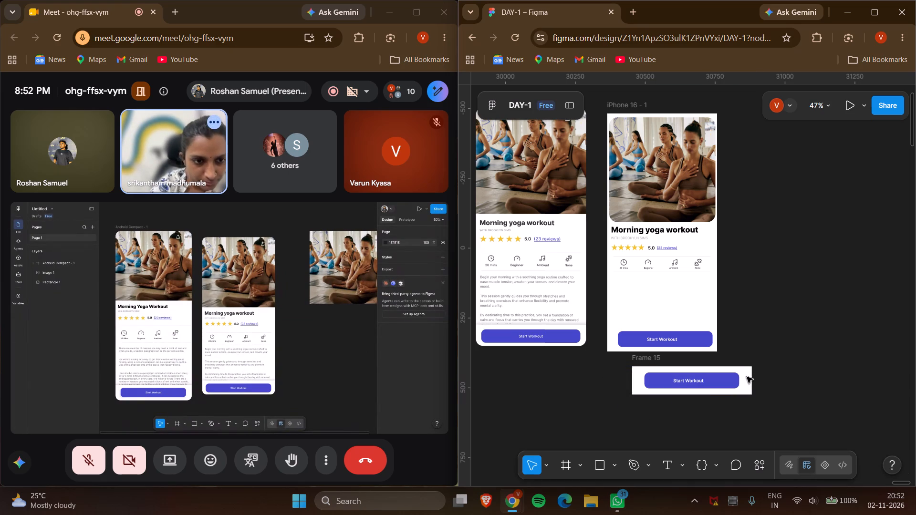
Move Frame 15 onto the bottom of the iPhone 16 - 1 screen at about X -17, Y 748.
{"action": "left_click_drag", "start_coordinate": [642, 360], "coordinate": [612, 319]}
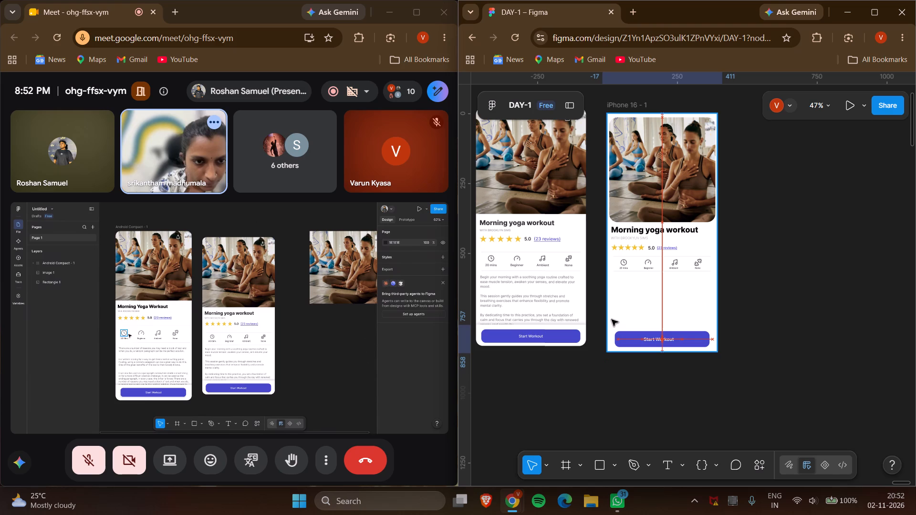
{"action": "left_click_drag", "start_coordinate": [612, 319], "coordinate": [614, 317]}
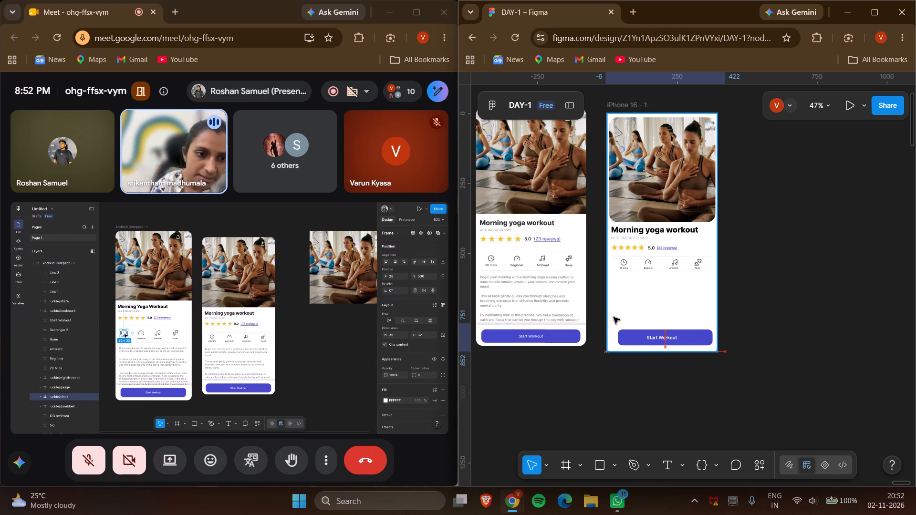
{"action": "left_click_drag", "start_coordinate": [614, 317], "coordinate": [613, 317]}
{"action": "left_click", "coordinate": [612, 416]}
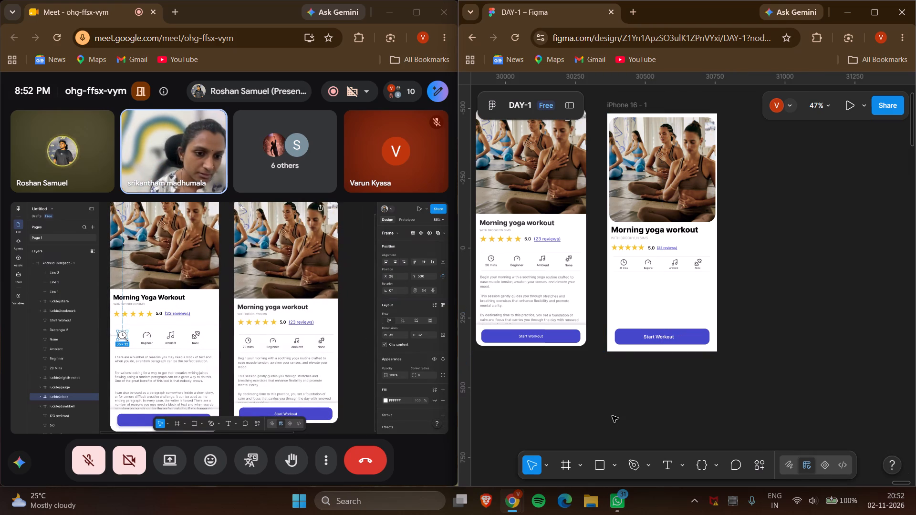
Set the corner radius of the white bottom-bar frame on the phone screen to 40.
{"action": "left_click", "coordinate": [609, 342]}
{"action": "scroll", "coordinate": [816, 341], "scroll_direction": "down", "scroll_amount": 1}
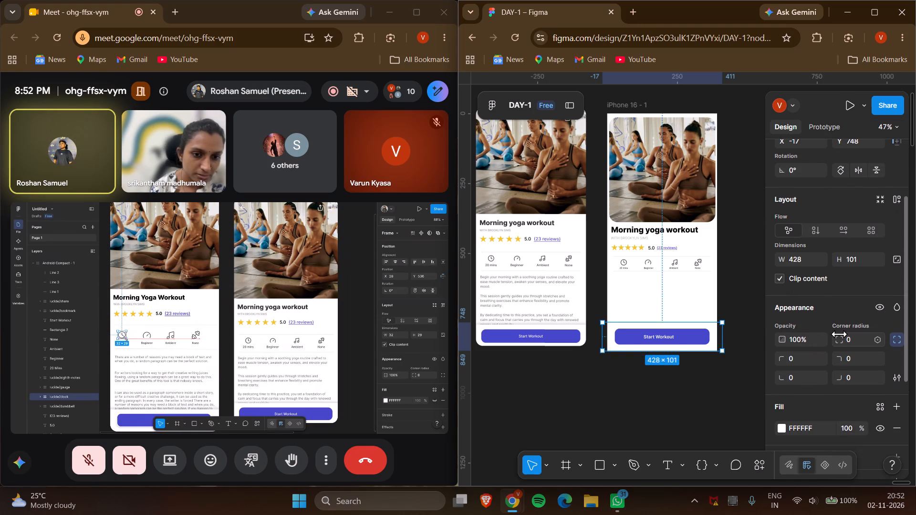
{"action": "left_click_drag", "start_coordinate": [842, 338], "coordinate": [780, 278]}
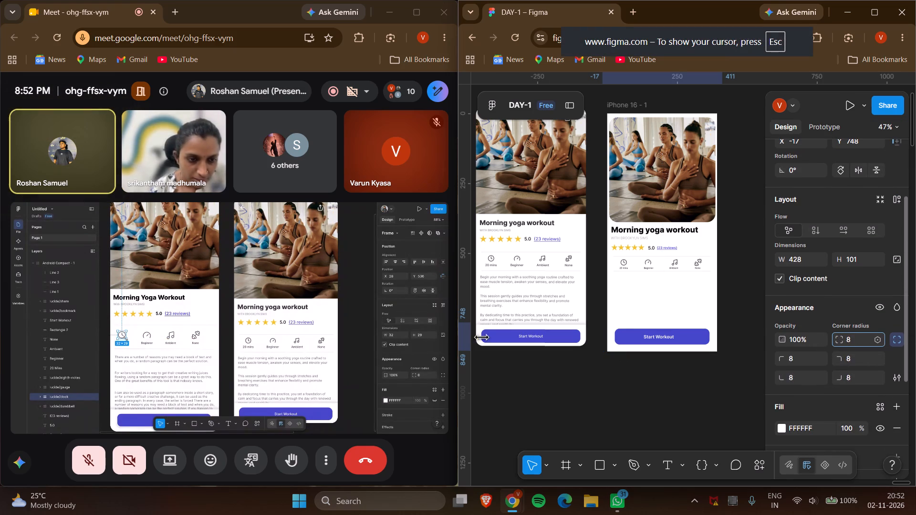
{"action": "left_click_drag", "start_coordinate": [780, 278], "coordinate": [765, 278]}
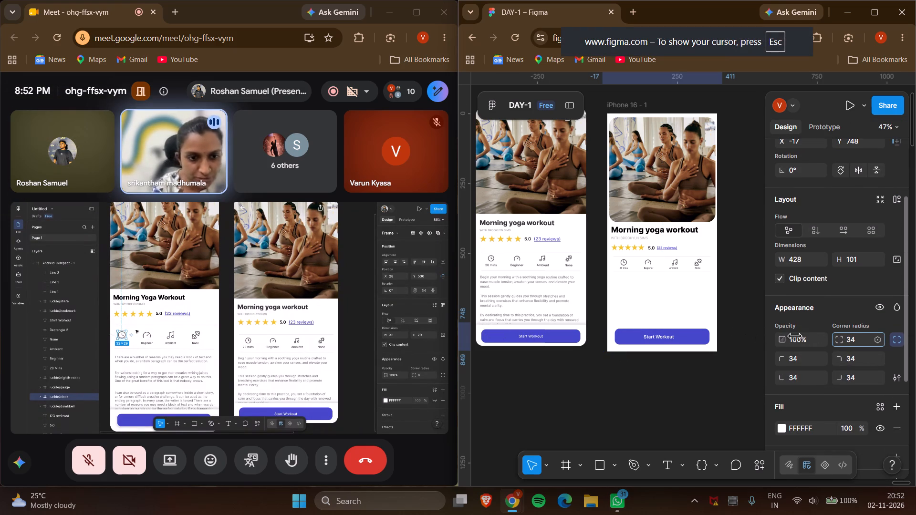
{"action": "left_click_drag", "start_coordinate": [765, 278], "coordinate": [830, 277]}
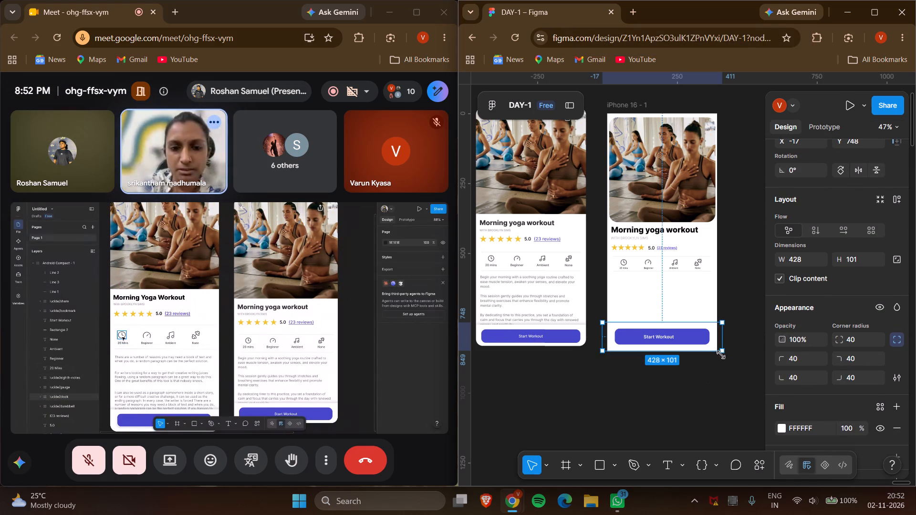
Resize the bottom-bar frame to about 410 × 101 from its lower-right corner.
{"action": "left_click_drag", "start_coordinate": [723, 355], "coordinate": [714, 347]}
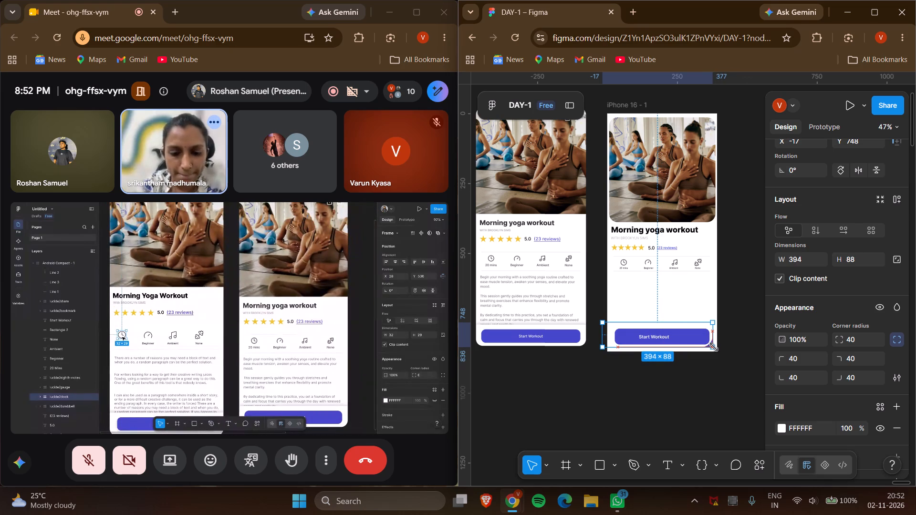
{"action": "left_click_drag", "start_coordinate": [714, 347], "coordinate": [716, 350]}
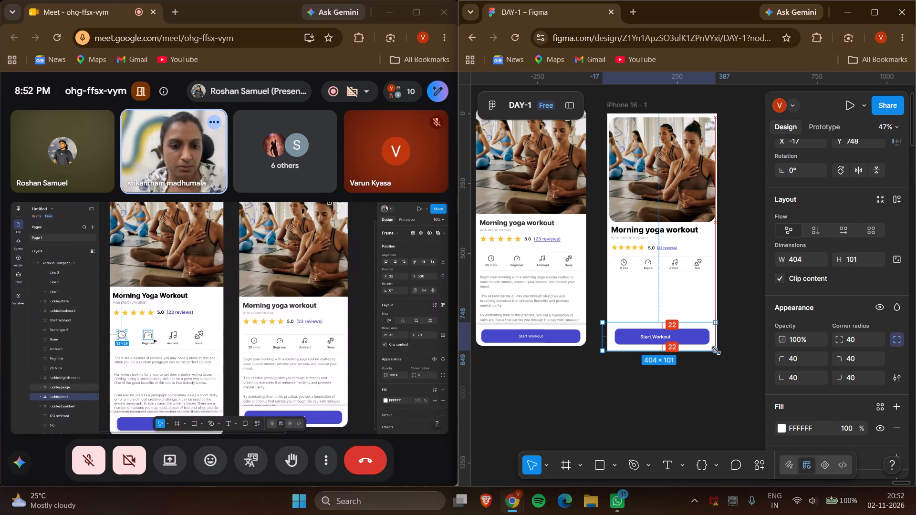
{"action": "left_click_drag", "start_coordinate": [716, 350], "coordinate": [717, 350]}
{"action": "left_click", "coordinate": [708, 386]}
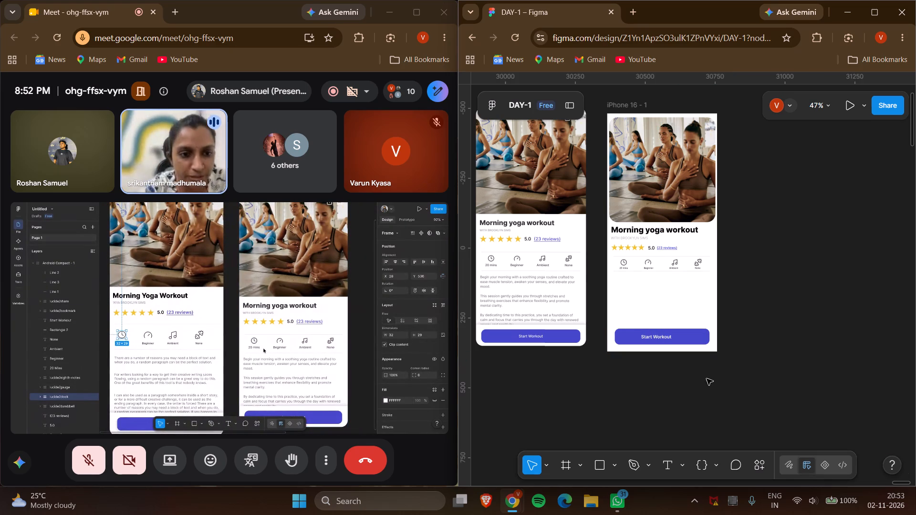
Shift the bottom bar horizontally so it is centred on the phone screen at about X -8, Y 748.
{"action": "left_click", "coordinate": [676, 341]}
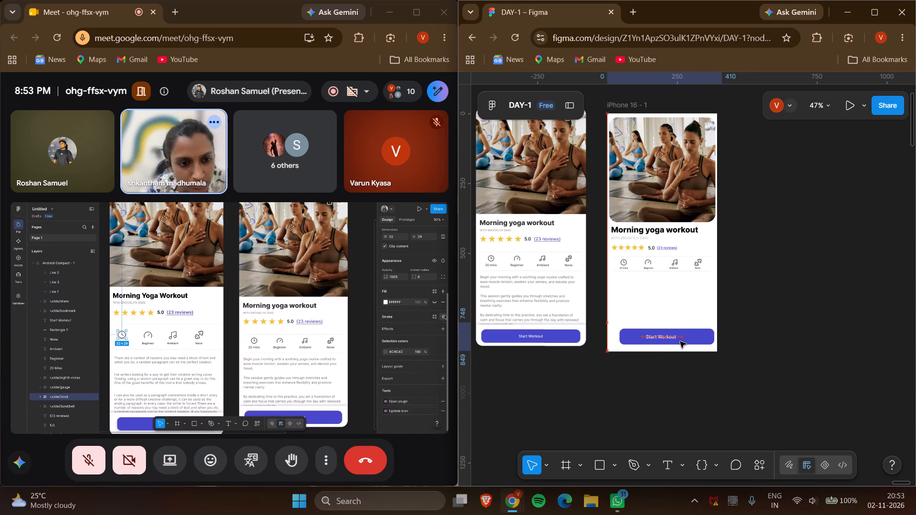
{"action": "left_click", "coordinate": [671, 389]}
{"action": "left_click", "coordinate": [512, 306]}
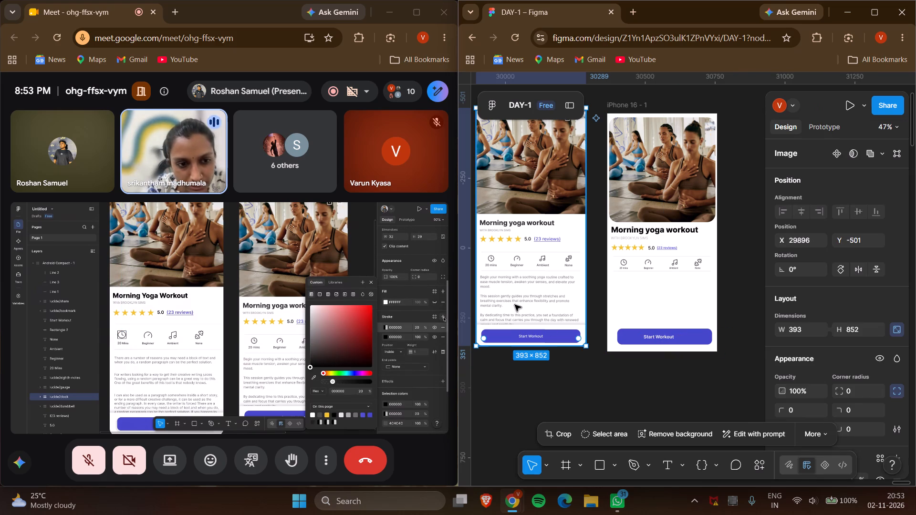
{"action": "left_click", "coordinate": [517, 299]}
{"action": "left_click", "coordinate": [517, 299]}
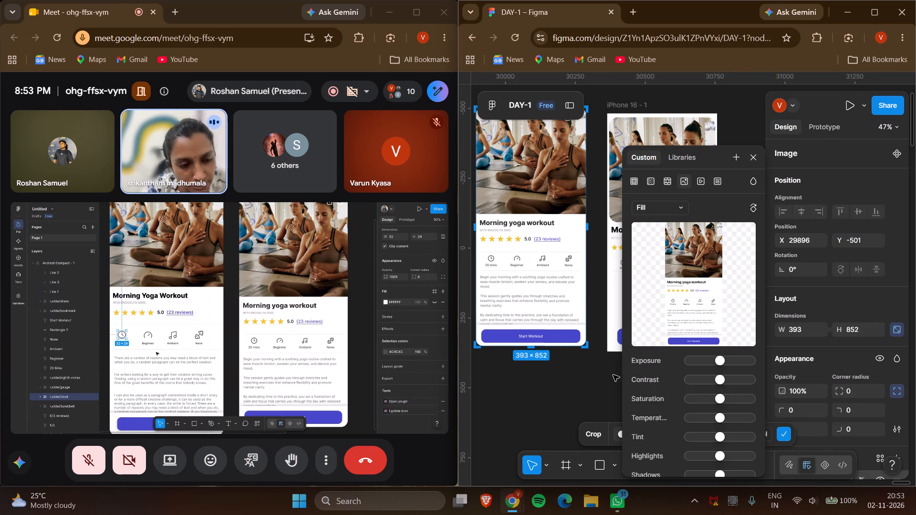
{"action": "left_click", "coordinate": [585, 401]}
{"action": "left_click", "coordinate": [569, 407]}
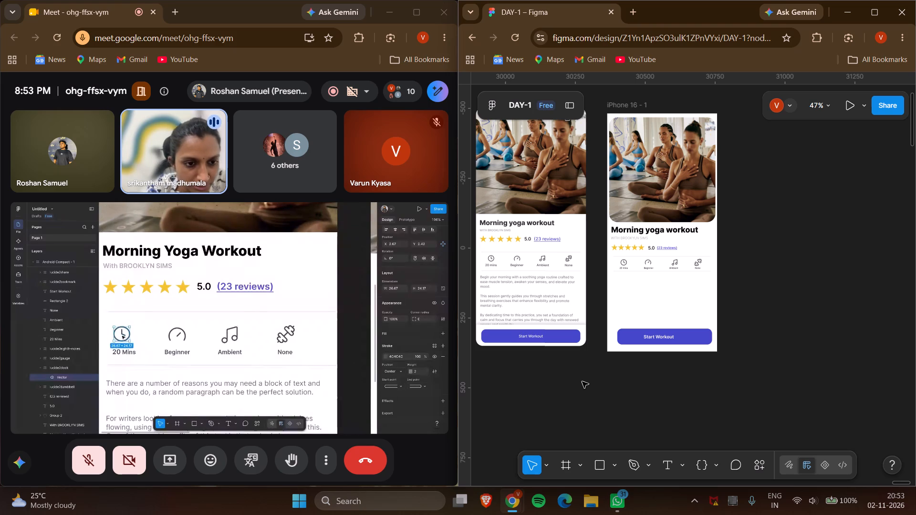
Set the corner radius of the iPhone 16 - 1 frame to 29.
{"action": "left_click", "coordinate": [702, 288]}
{"action": "left_click", "coordinate": [635, 103]}
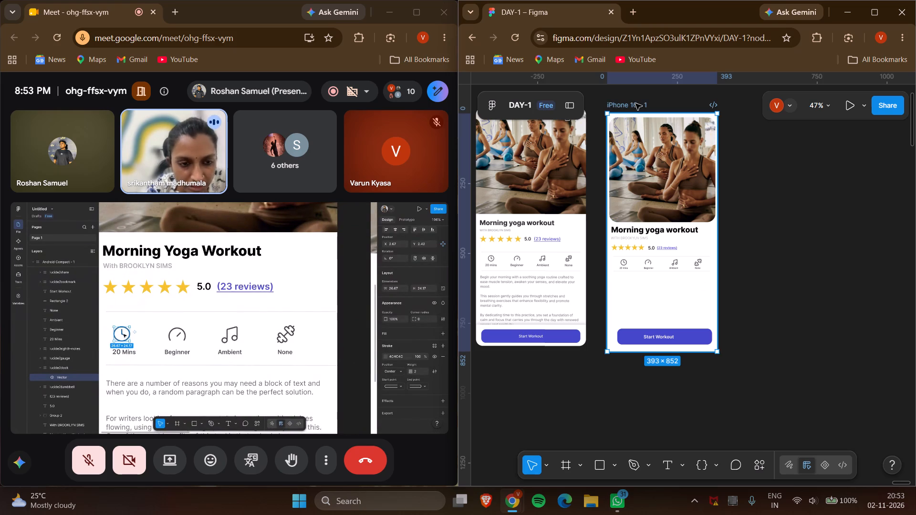
{"action": "scroll", "coordinate": [897, 362], "scroll_direction": "down", "scroll_amount": 1}
{"action": "left_click", "coordinate": [841, 337]}
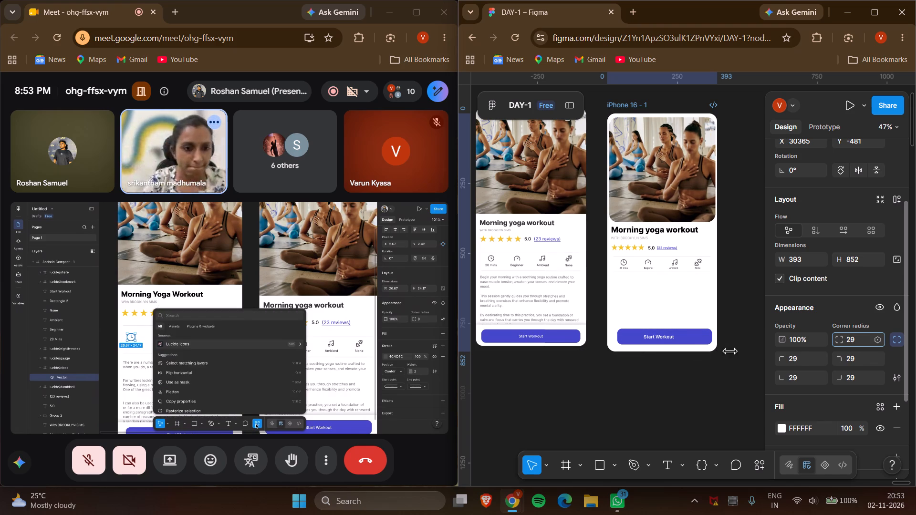
{"action": "left_click", "coordinate": [790, 397]}
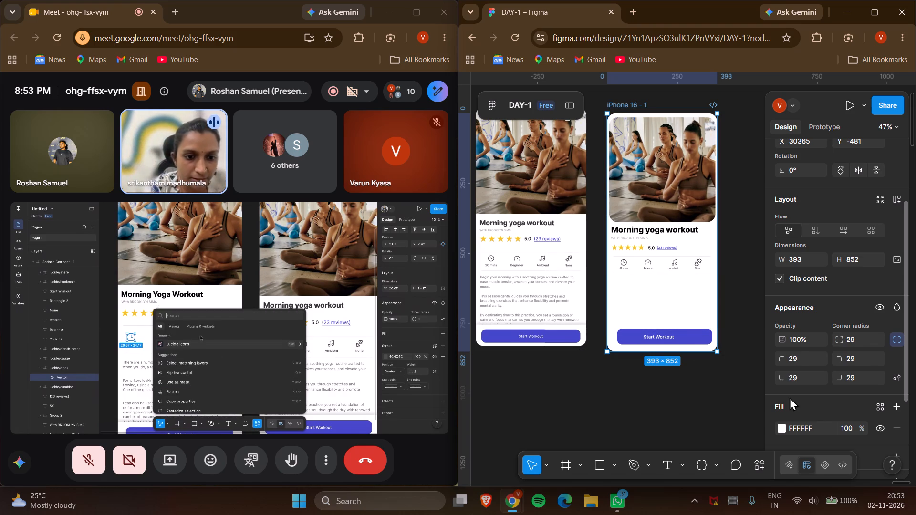
{"action": "left_click", "coordinate": [672, 395]}
Add a drop shadow with a spread of 5 to the white bottom-bar frame behind the Start Workout button.
{"action": "left_click", "coordinate": [617, 347]}
{"action": "scroll", "coordinate": [834, 361], "scroll_direction": "down", "scroll_amount": 1}
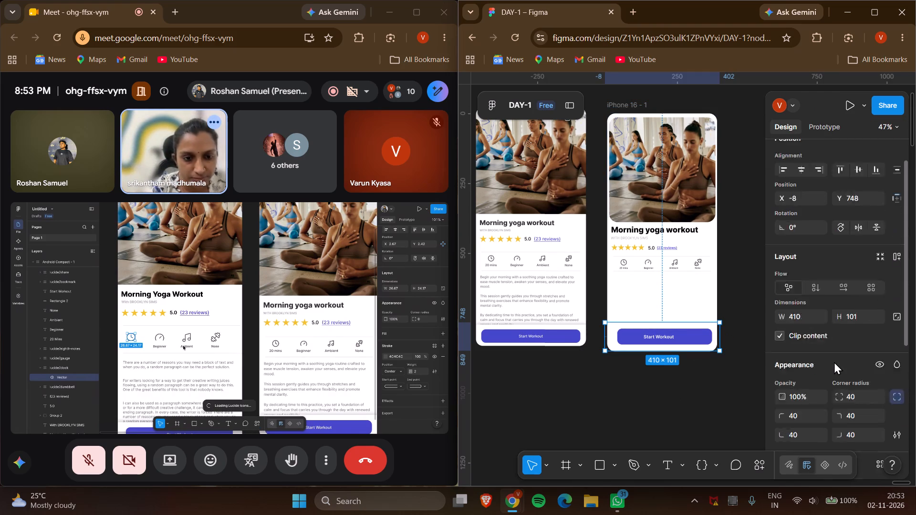
{"action": "scroll", "coordinate": [834, 361], "scroll_direction": "down", "scroll_amount": 3}
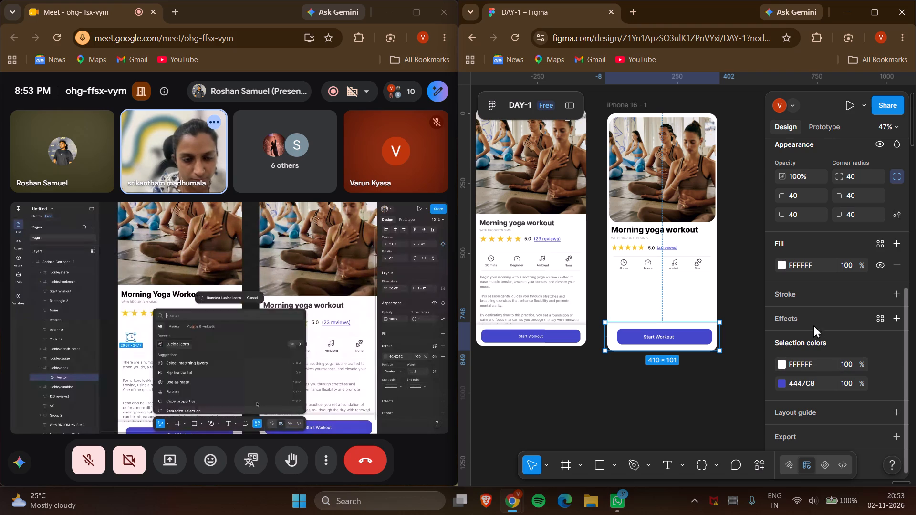
{"action": "left_click", "coordinate": [812, 313]}
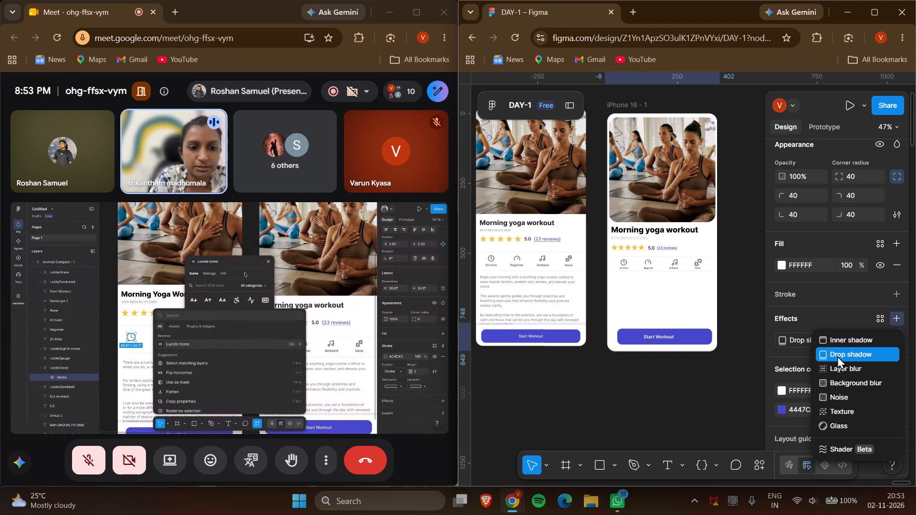
{"action": "left_click", "coordinate": [837, 356]}
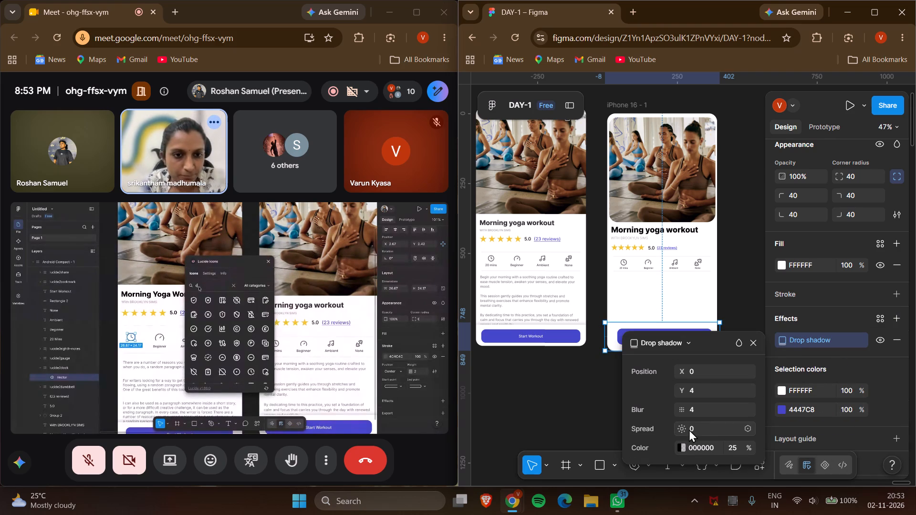
{"action": "left_click_drag", "start_coordinate": [686, 431], "coordinate": [694, 276]}
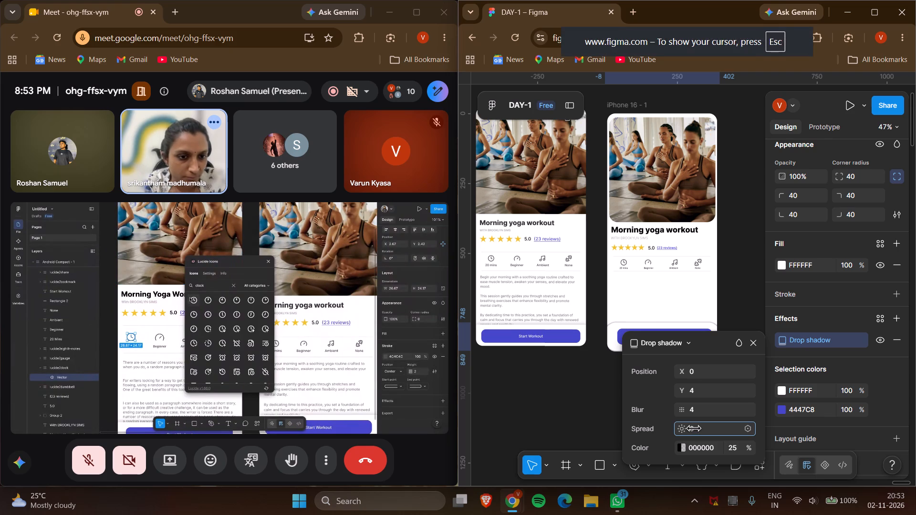
{"action": "left_click_drag", "start_coordinate": [694, 276], "coordinate": [695, 275]}
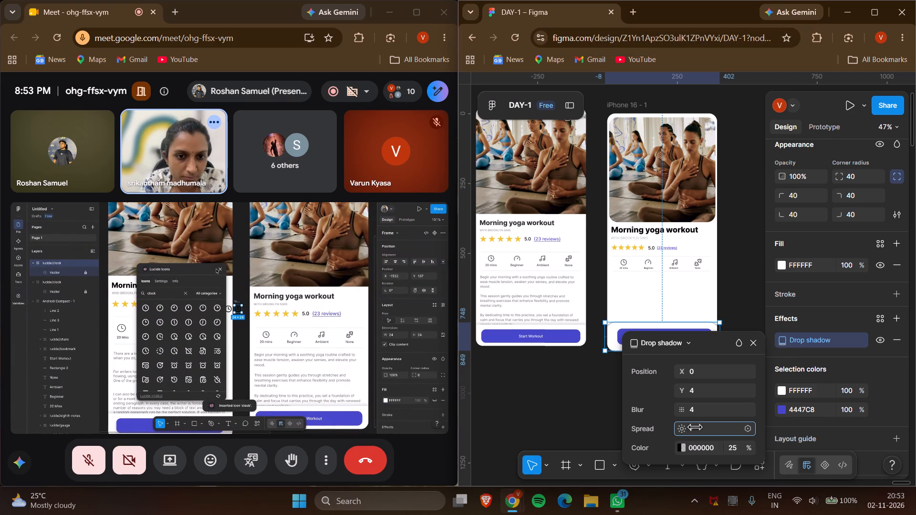
{"action": "left_click_drag", "start_coordinate": [695, 275], "coordinate": [693, 275]}
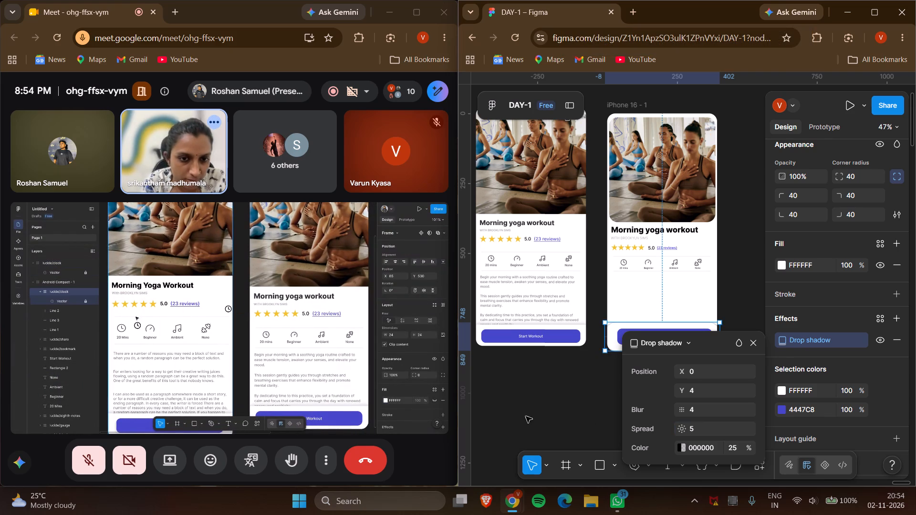
Set the corner radius of the white bottom-bar frame to 0.
{"action": "left_click", "coordinate": [541, 411]}
{"action": "left_click", "coordinate": [611, 341]}
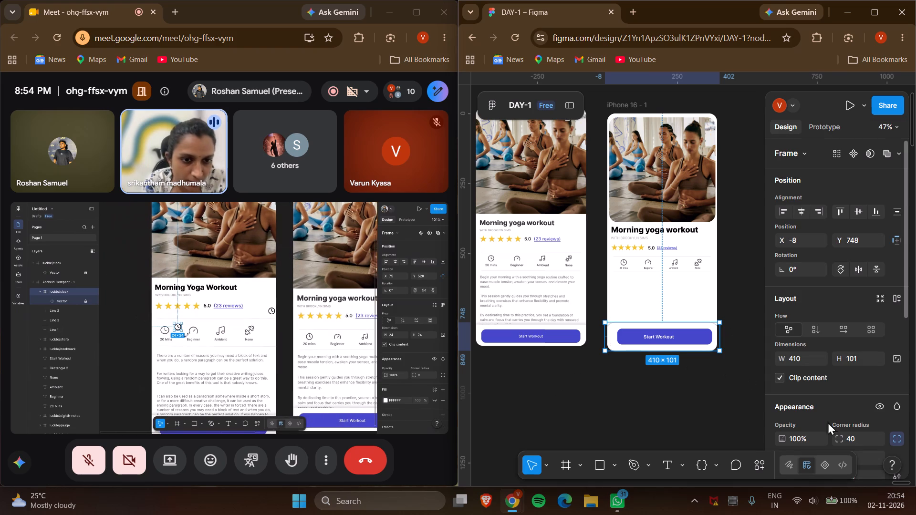
{"action": "left_click", "coordinate": [846, 440]}
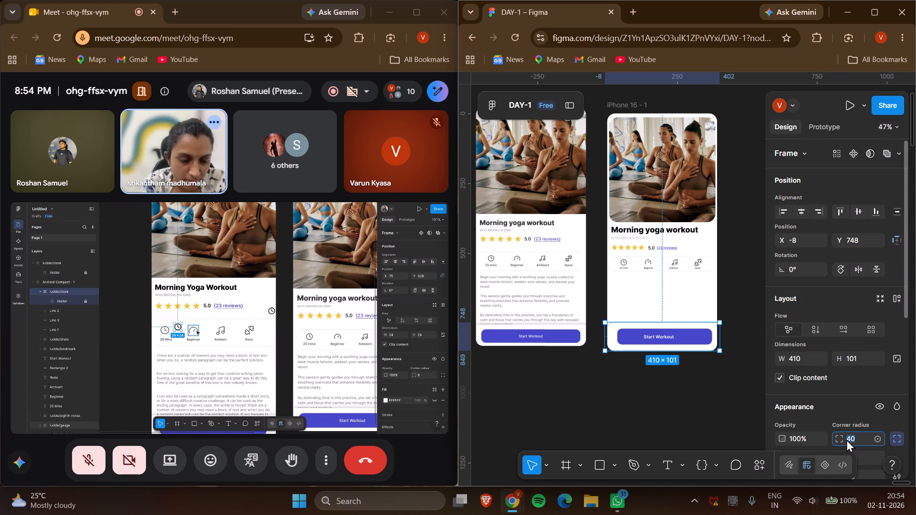
{"action": "key", "text": "0"}
{"action": "key", "text": "Return"}
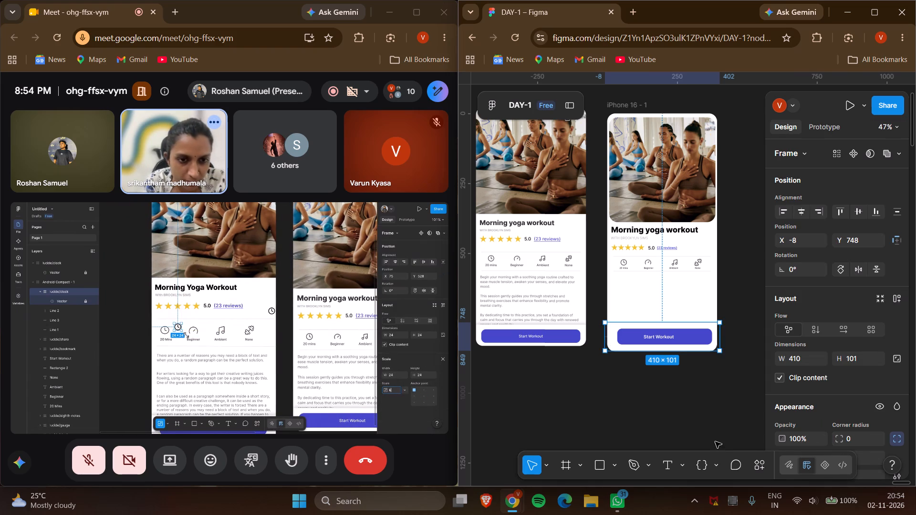
{"action": "left_click", "coordinate": [715, 439]}
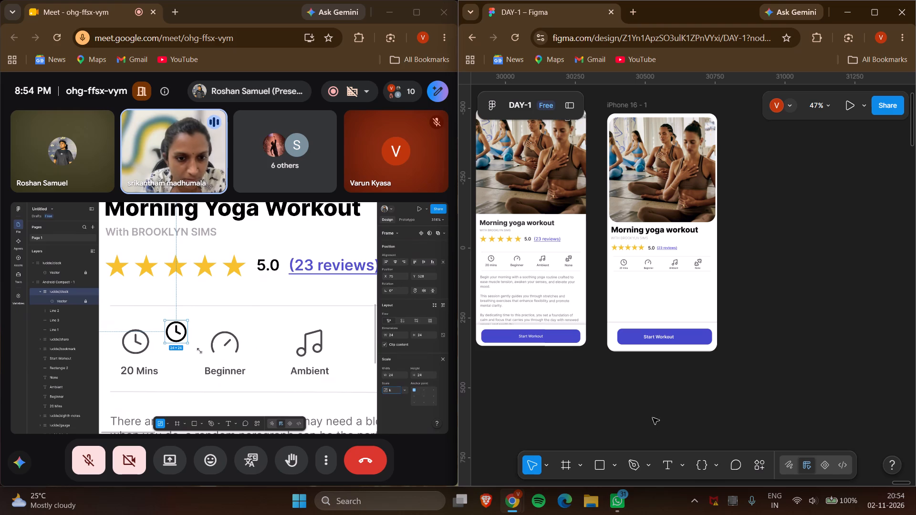
Move the Start Workout label inside the bottom bar to about X 133, Y 42.
{"action": "left_click", "coordinate": [656, 340]}
{"action": "left_click", "coordinate": [659, 336]}
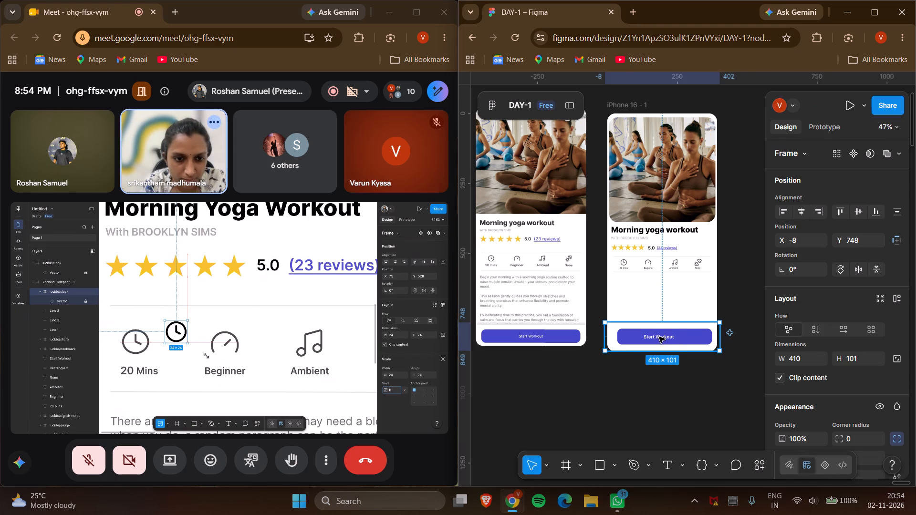
{"action": "double_click", "coordinate": [660, 338]}
{"action": "left_click", "coordinate": [660, 338]}
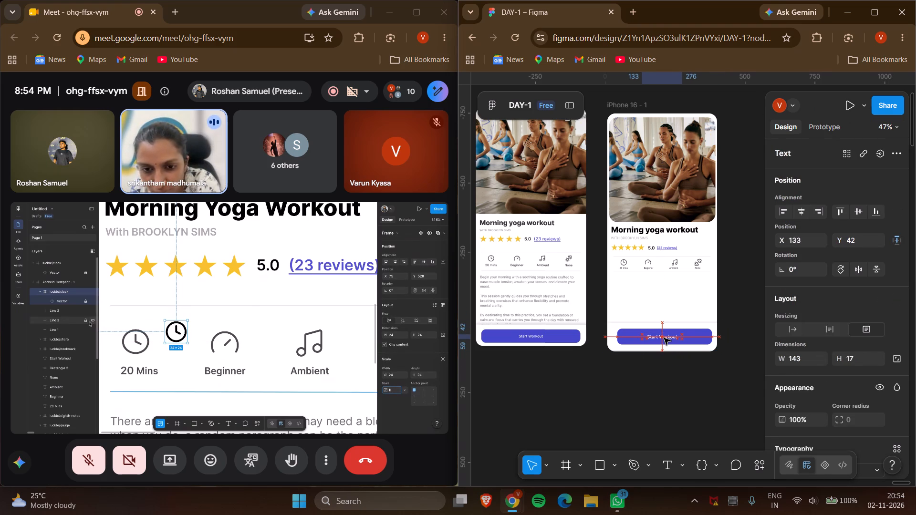
{"action": "left_click", "coordinate": [649, 374]}
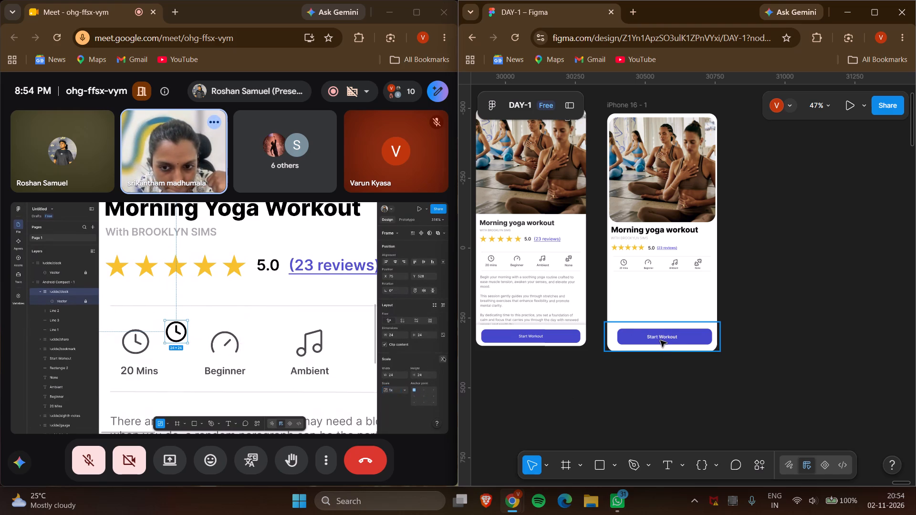
Set the corner radius of the yoga photo in the iPhone 16 - 1 frame to 0.
{"action": "scroll", "coordinate": [674, 387], "scroll_direction": "up", "scroll_amount": 1}
{"action": "left_click", "coordinate": [671, 234]}
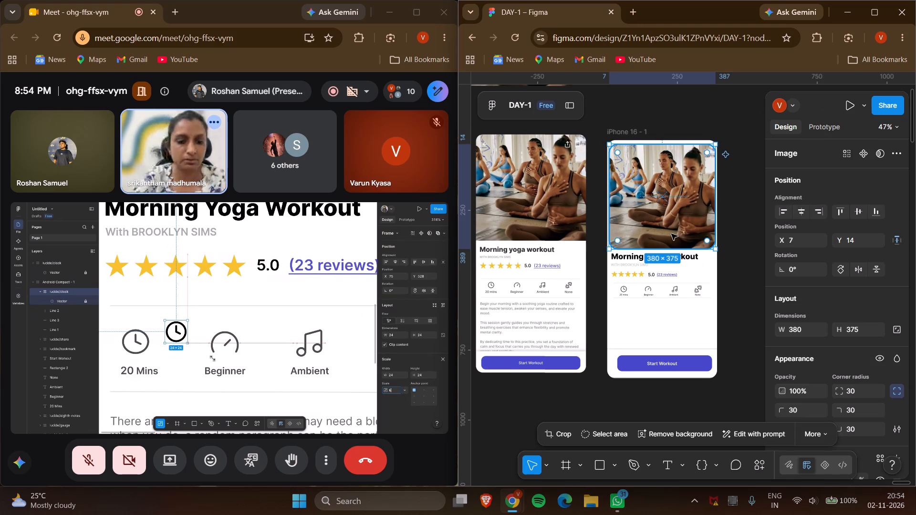
{"action": "left_click", "coordinate": [859, 388]}
{"action": "key", "text": "0"}
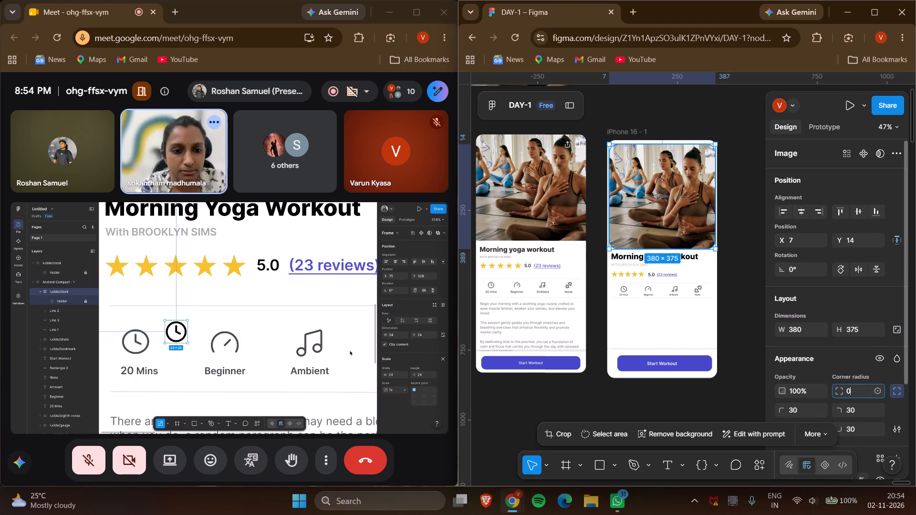
{"action": "key", "text": "Return"}
{"action": "left_click", "coordinate": [755, 309]}
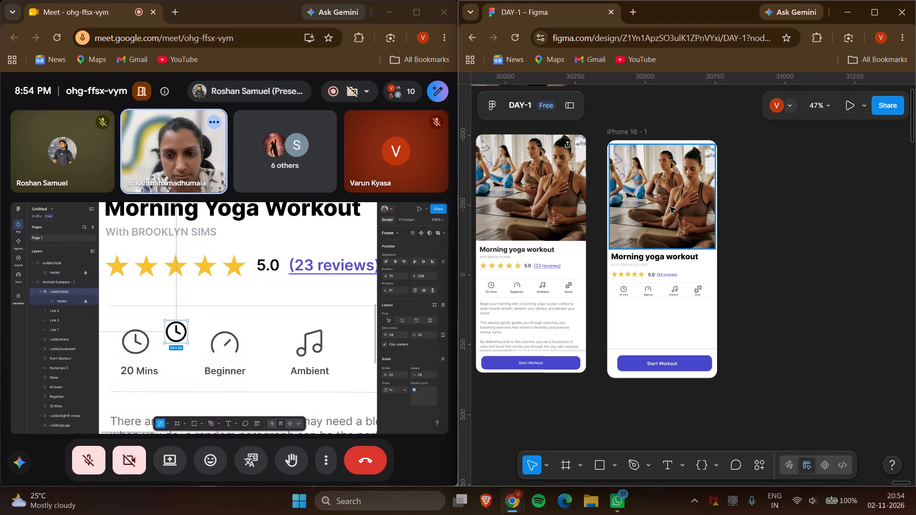
Enlarge the yoga photo to about 395 × 381 and fit it flush with the iPhone 16 - 1 frame's top and side edges.
{"action": "left_click_drag", "start_coordinate": [670, 207], "coordinate": [669, 203]}
{"action": "left_click", "coordinate": [717, 247]}
{"action": "left_click", "coordinate": [702, 226]}
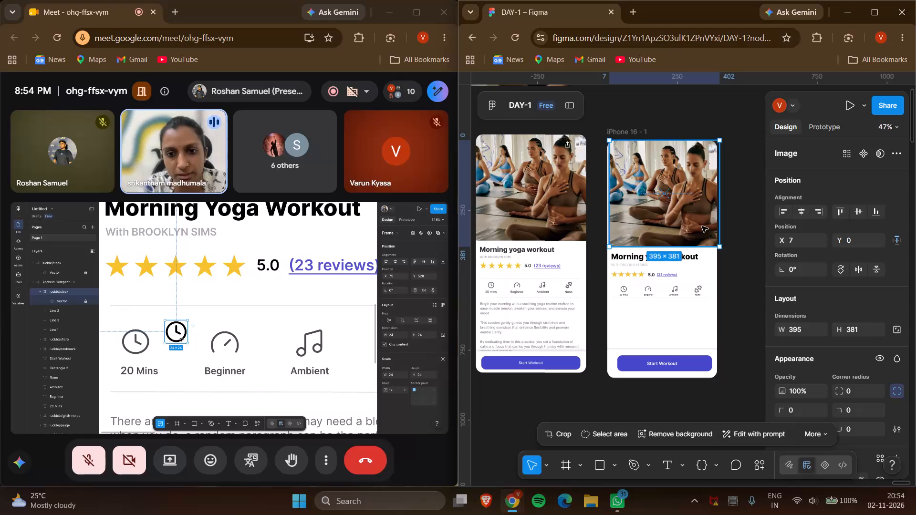
{"action": "left_click", "coordinate": [739, 242]}
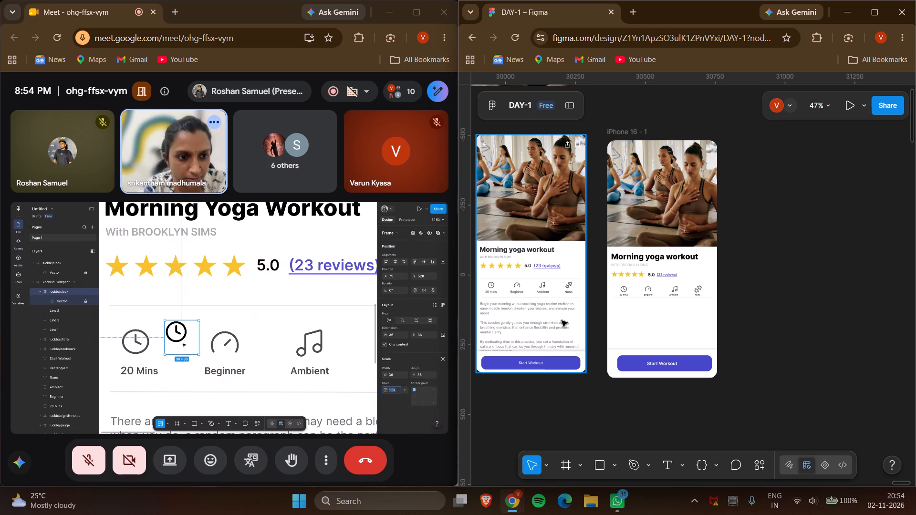
Move the iPhone 16 - 1 frame up so its top edge lines up with the reference screen beside it.
{"action": "left_click", "coordinate": [605, 423]}
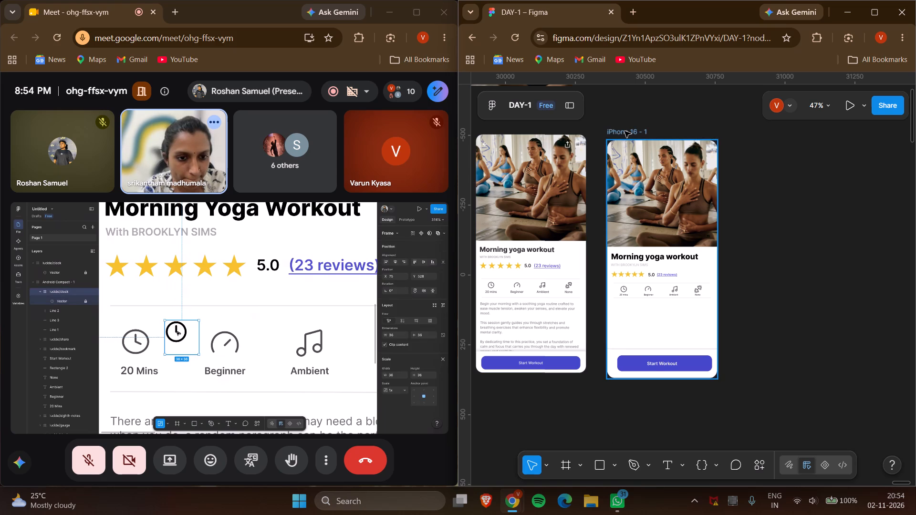
{"action": "left_click_drag", "start_coordinate": [625, 131], "coordinate": [625, 127]}
{"action": "left_click", "coordinate": [589, 437]}
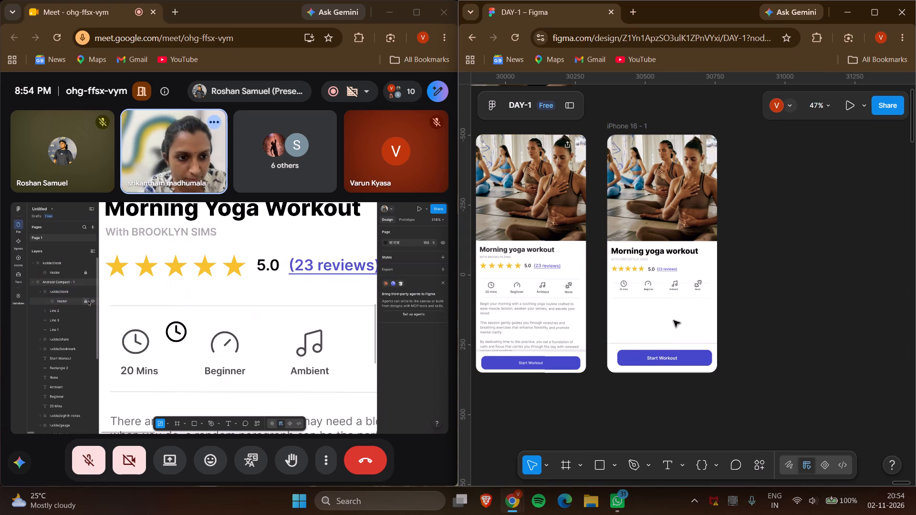
Shrink the bottom-bar frame from its upper corner to about 407 × 87.
{"action": "scroll", "coordinate": [673, 320], "scroll_direction": "right", "scroll_amount": 1}
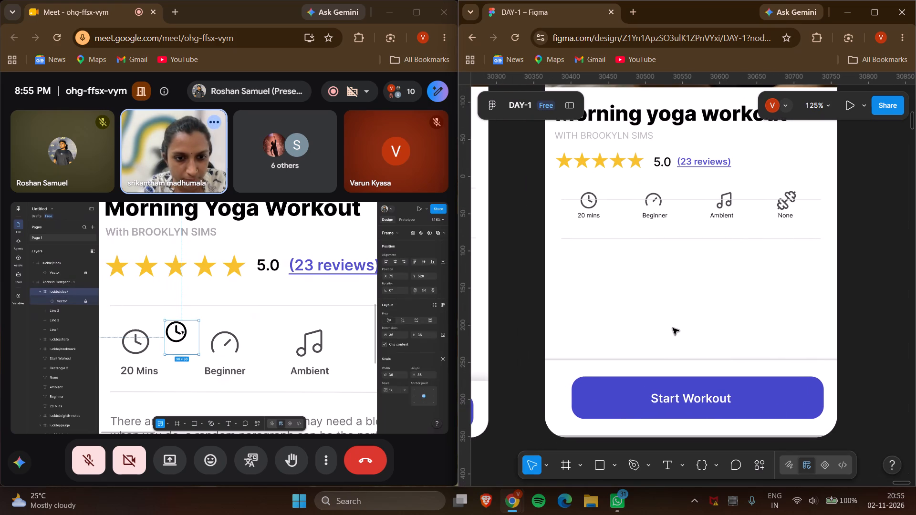
{"action": "scroll", "coordinate": [673, 328], "scroll_direction": "right", "scroll_amount": 3}
{"action": "left_click", "coordinate": [813, 311]}
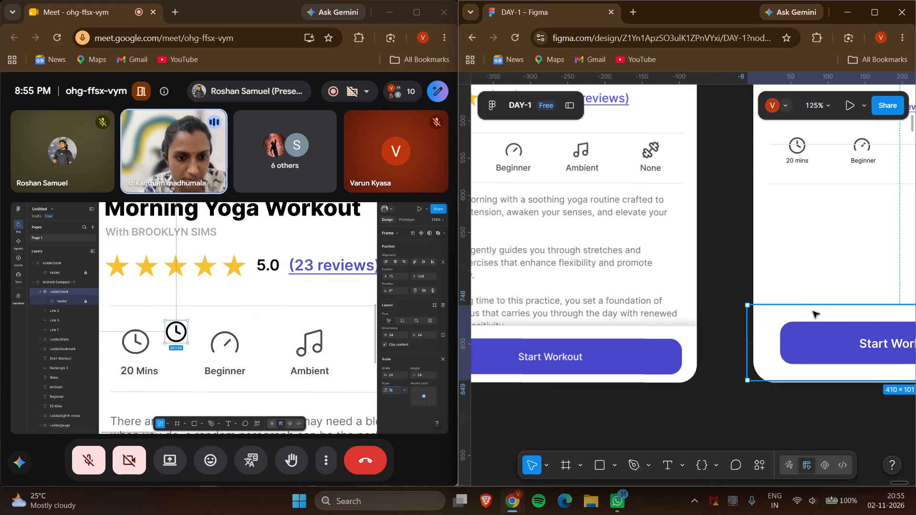
{"action": "scroll", "coordinate": [813, 311], "scroll_direction": "left", "scroll_amount": 1}
{"action": "scroll", "coordinate": [688, 424], "scroll_direction": "left", "scroll_amount": 4}
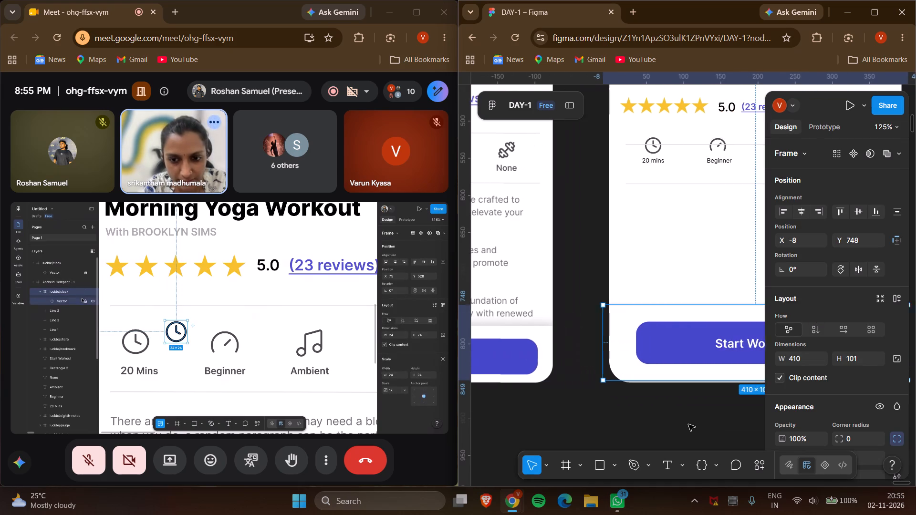
{"action": "scroll", "coordinate": [694, 402], "scroll_direction": "left", "scroll_amount": 1}
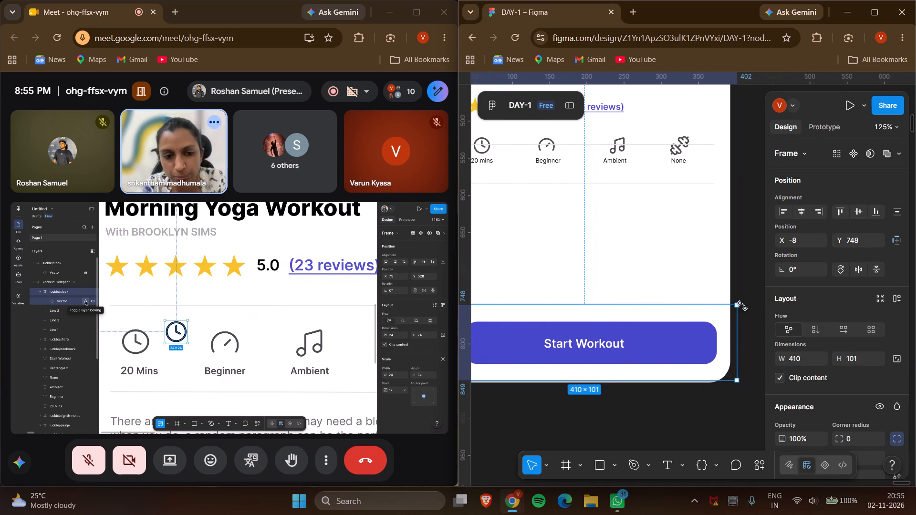
{"action": "left_click_drag", "start_coordinate": [739, 305], "coordinate": [736, 314]}
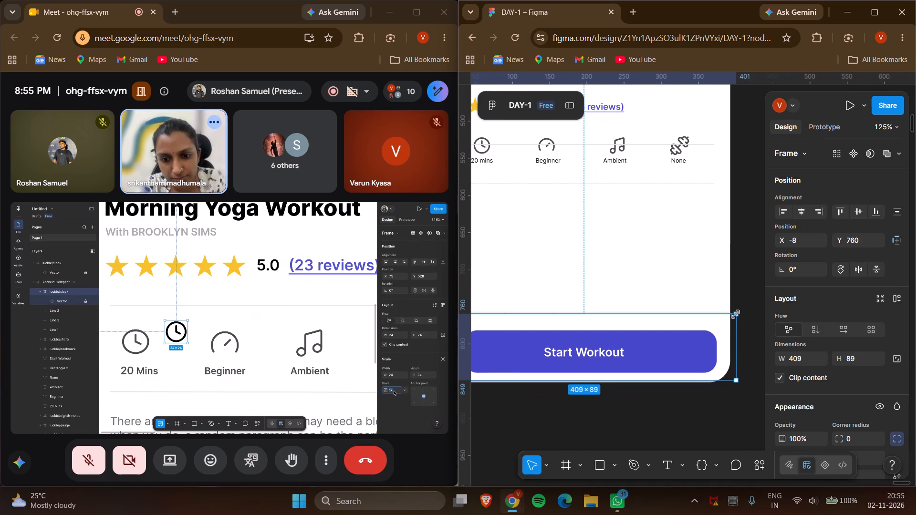
{"action": "left_click_drag", "start_coordinate": [736, 314], "coordinate": [735, 316]}
{"action": "left_click", "coordinate": [694, 402]}
Reposition the bottom-bar frame at the foot of the phone screen to about X -7, Y 765.
{"action": "scroll", "coordinate": [693, 402], "scroll_direction": "right", "scroll_amount": 1}
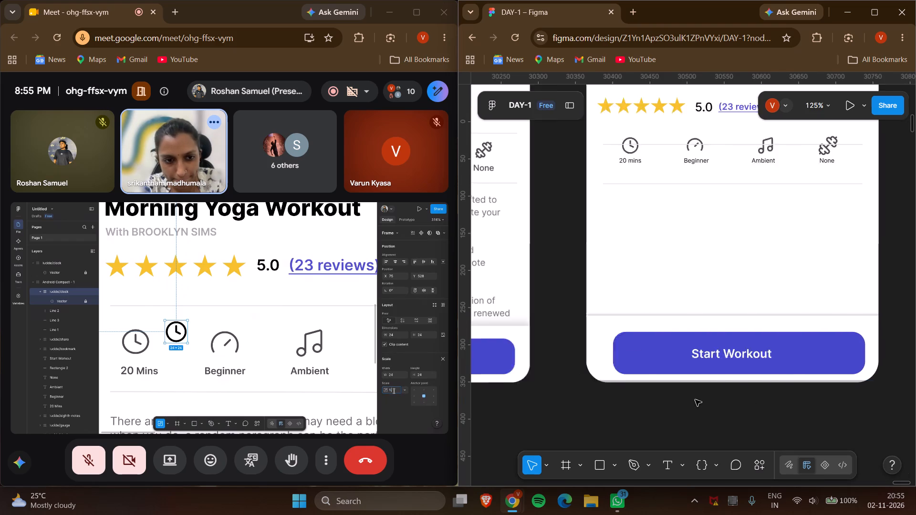
{"action": "scroll", "coordinate": [695, 400], "scroll_direction": "right", "scroll_amount": 2}
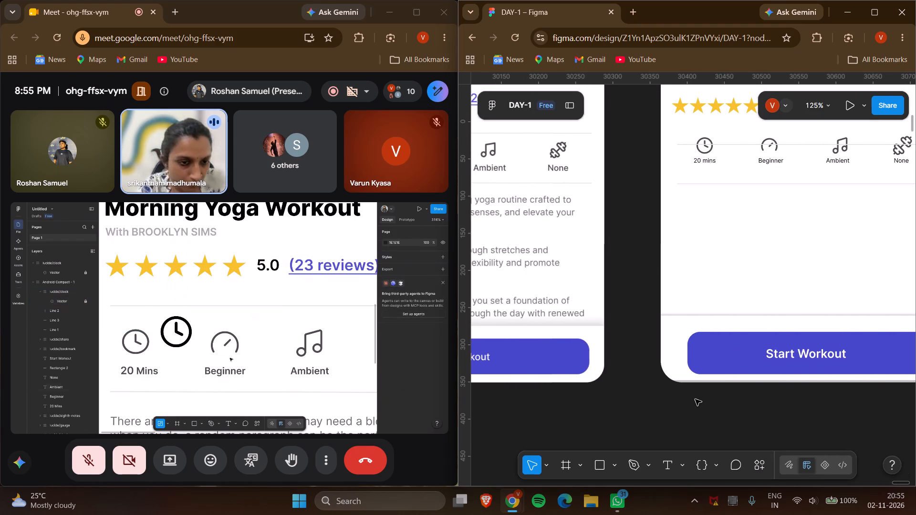
{"action": "scroll", "coordinate": [695, 399], "scroll_direction": "right", "scroll_amount": 1}
{"action": "left_click", "coordinate": [683, 345]}
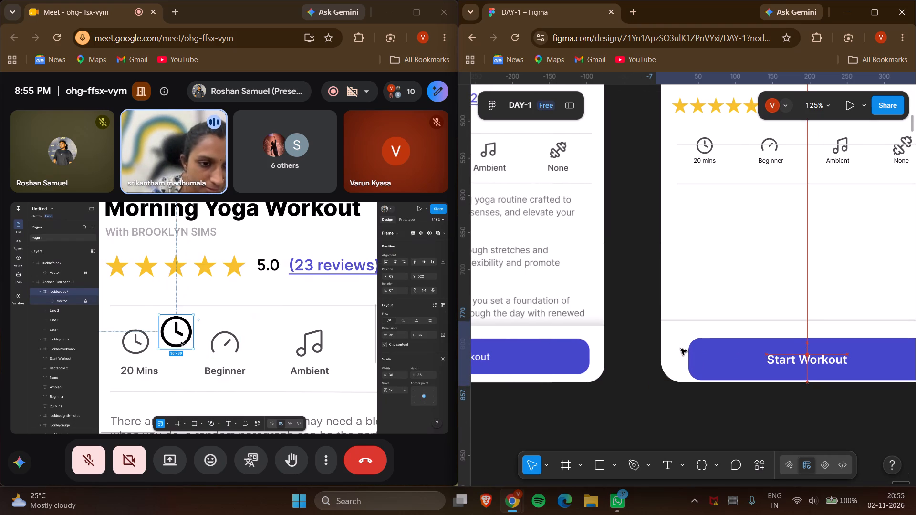
{"action": "left_click", "coordinate": [655, 414]}
Move the purple button rectangle within the bottom bar to about X 47, Y 15.
{"action": "scroll", "coordinate": [657, 409], "scroll_direction": "left", "scroll_amount": 1}
{"action": "left_click", "coordinate": [699, 355]}
{"action": "double_click", "coordinate": [699, 355]}
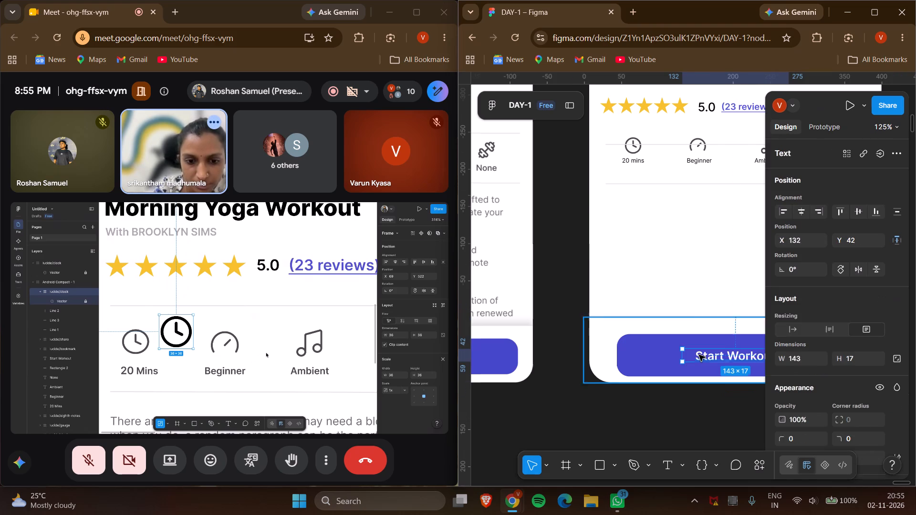
{"action": "left_click", "coordinate": [668, 345]}
{"action": "left_click_drag", "start_coordinate": [668, 345], "coordinate": [668, 343]}
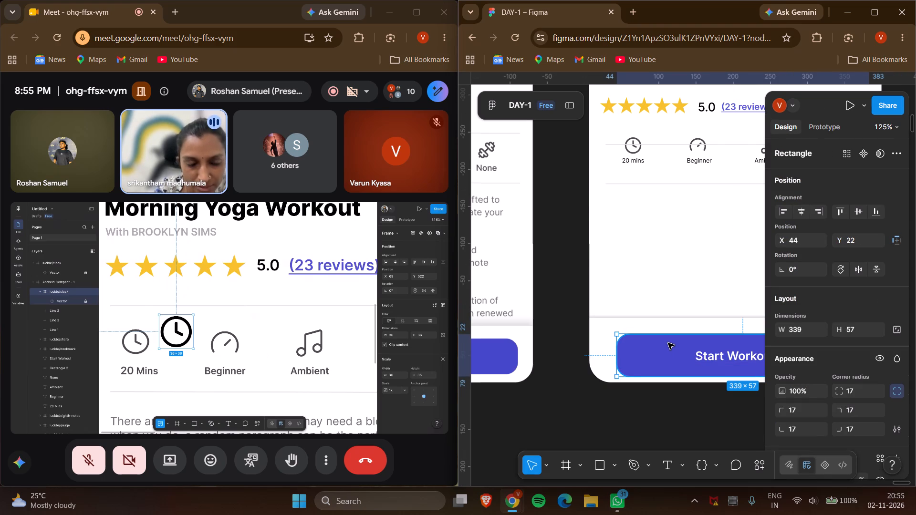
{"action": "left_click_drag", "start_coordinate": [668, 343], "coordinate": [670, 340]}
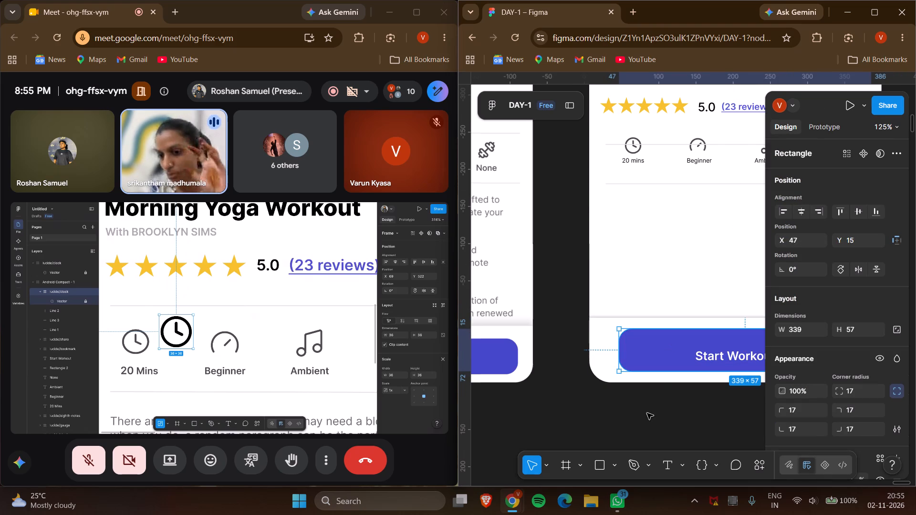
{"action": "left_click", "coordinate": [635, 429]}
Move the Start Workout label to about X 137, Y 35 so it sits centred on the purple button.
{"action": "scroll", "coordinate": [706, 360], "scroll_direction": "left", "scroll_amount": 1}
{"action": "left_click", "coordinate": [710, 358]}
{"action": "triple_click", "coordinate": [710, 353]}
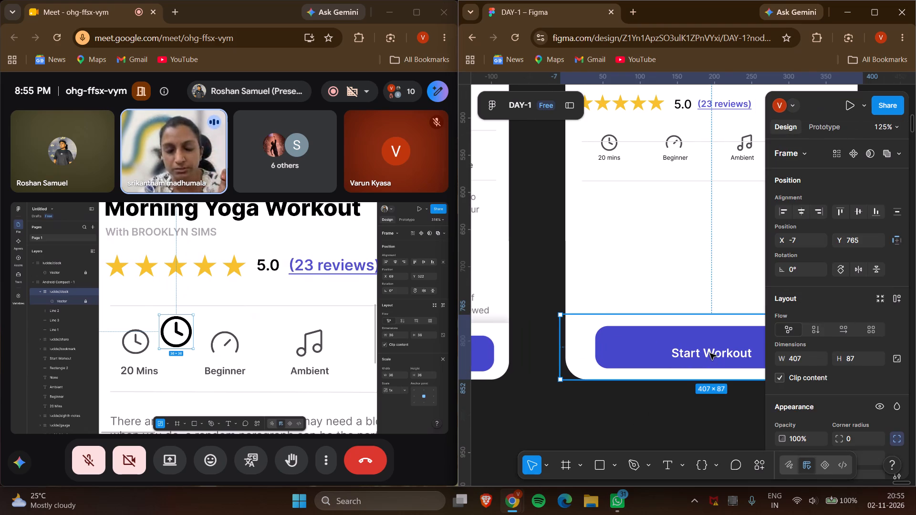
{"action": "left_click", "coordinate": [713, 351]}
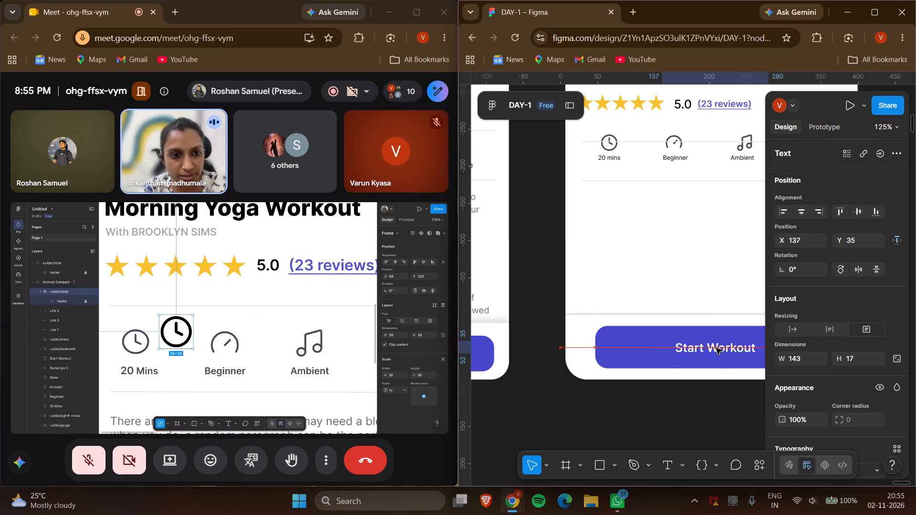
{"action": "left_click", "coordinate": [677, 421]}
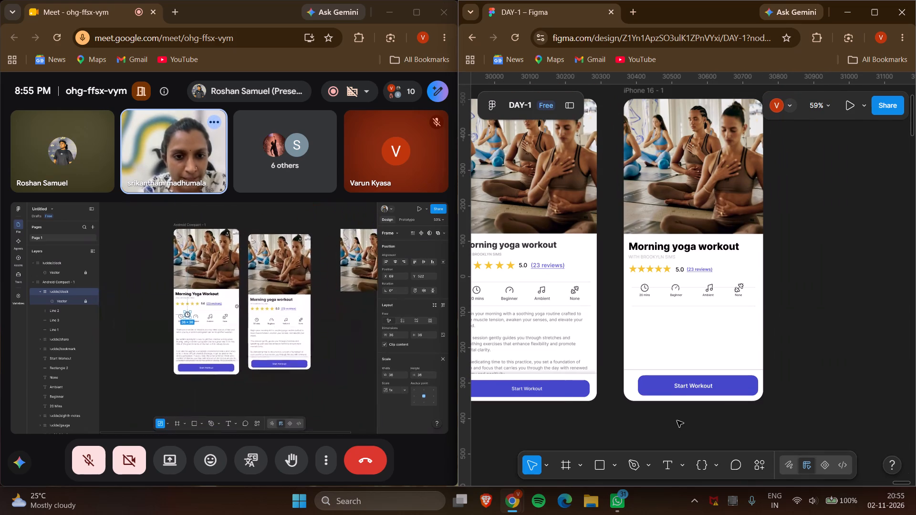
Move the divider line that crosses the icon row up to just above the icons in the iPhone 16 - 1 frame.
{"action": "scroll", "coordinate": [677, 421], "scroll_direction": "right", "scroll_amount": 1}
{"action": "left_click", "coordinate": [677, 421]}
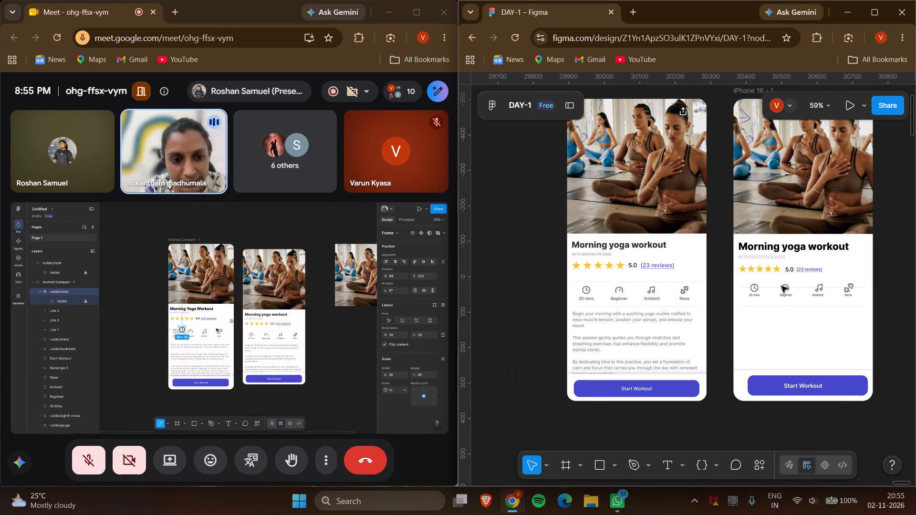
{"action": "left_click", "coordinate": [777, 288]}
{"action": "left_click_drag", "start_coordinate": [777, 288], "coordinate": [760, 300]}
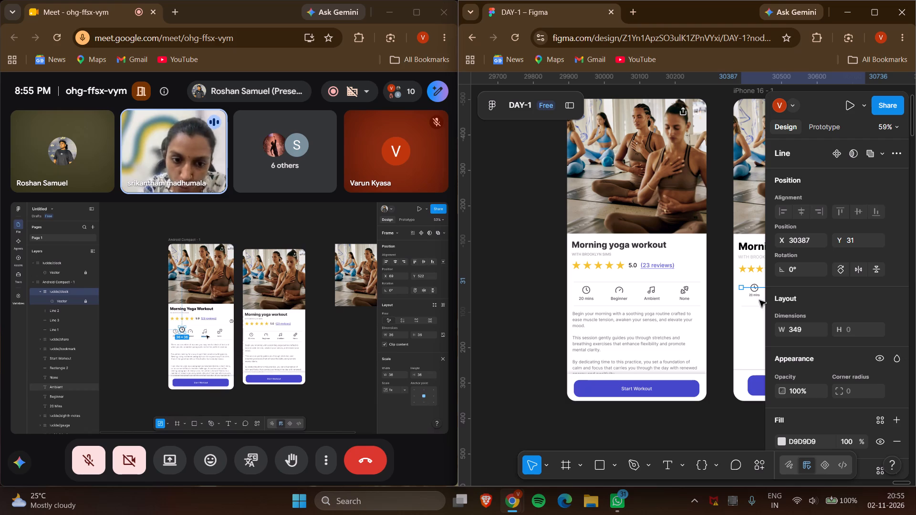
{"action": "left_click_drag", "start_coordinate": [760, 300], "coordinate": [756, 321]}
{"action": "left_click", "coordinate": [756, 321]}
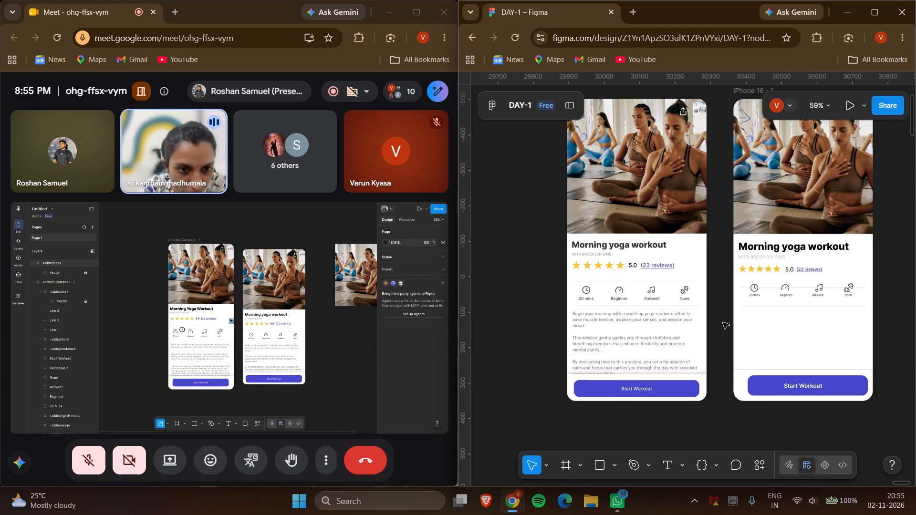
{"action": "left_click", "coordinate": [772, 288]}
{"action": "left_click", "coordinate": [772, 288]}
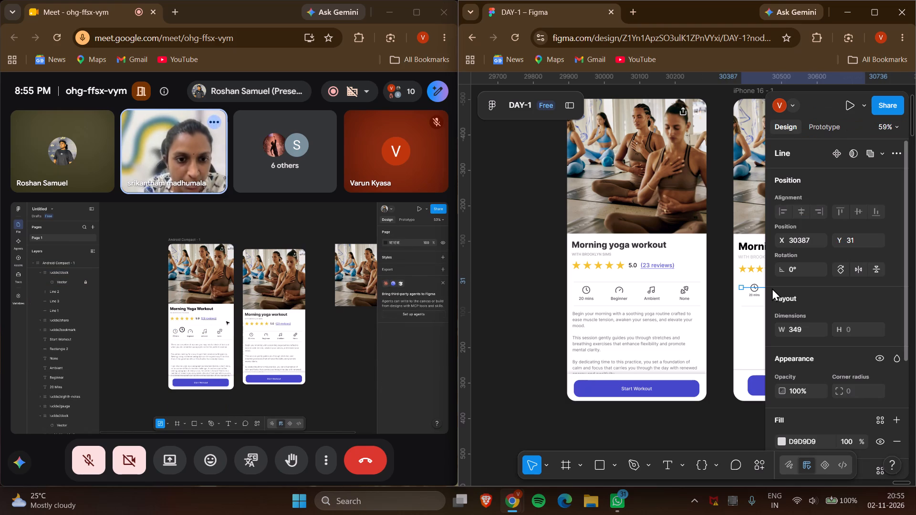
{"action": "scroll", "coordinate": [755, 308], "scroll_direction": "left", "scroll_amount": 1}
{"action": "left_click_drag", "start_coordinate": [718, 309], "coordinate": [719, 307]}
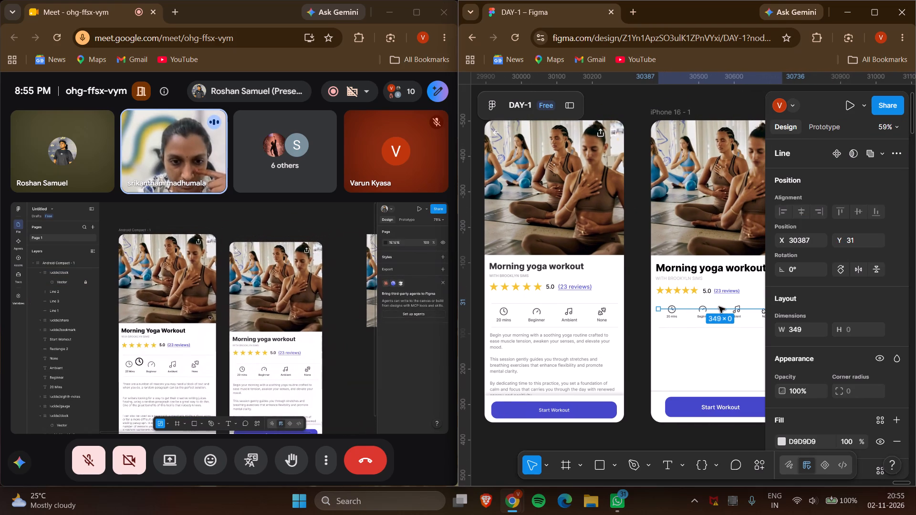
{"action": "left_click_drag", "start_coordinate": [719, 307], "coordinate": [719, 301]}
{"action": "left_click", "coordinate": [705, 354]}
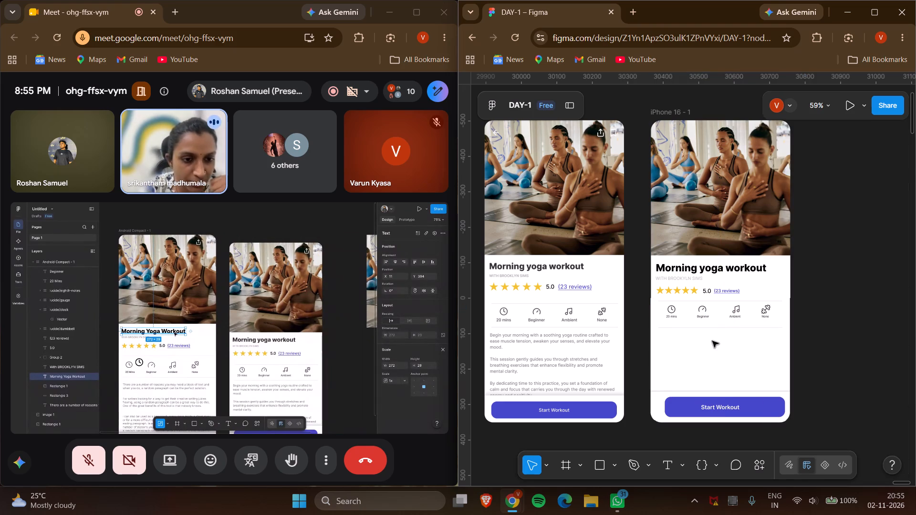
Move the divider line below the icon row slightly up, closer to the icon labels in the iPhone 16 - 1 frame.
{"action": "left_click", "coordinate": [722, 329]}
{"action": "left_click_drag", "start_coordinate": [722, 328], "coordinate": [724, 322]}
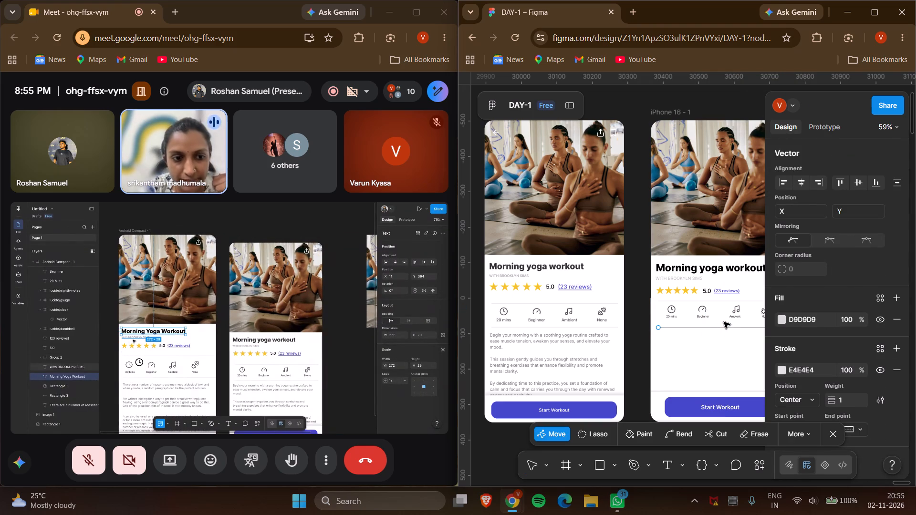
{"action": "left_click_drag", "start_coordinate": [724, 322], "coordinate": [724, 320]}
{"action": "left_click", "coordinate": [720, 327]}
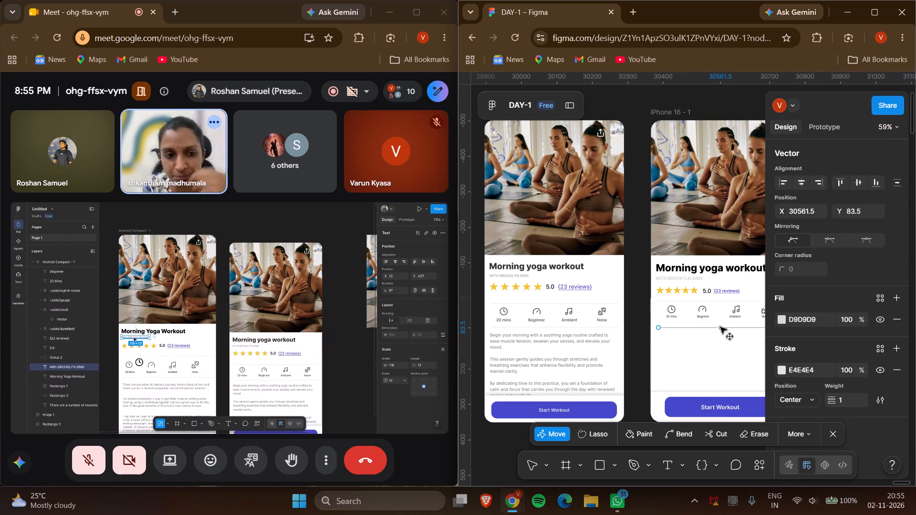
{"action": "left_click_drag", "start_coordinate": [720, 327], "coordinate": [721, 322]}
{"action": "left_click", "coordinate": [719, 328]}
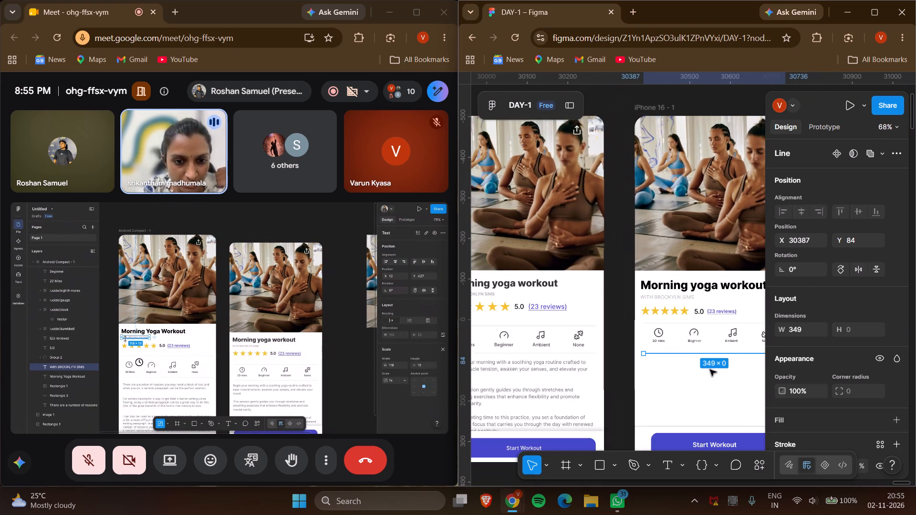
{"action": "scroll", "coordinate": [714, 387], "scroll_direction": "left", "scroll_amount": 1}
{"action": "left_click", "coordinate": [714, 387]}
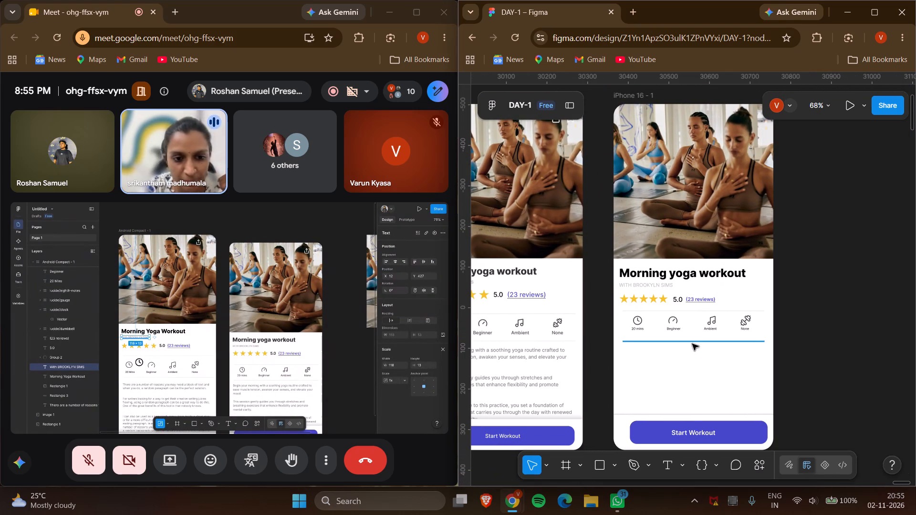
{"action": "left_click_drag", "start_coordinate": [692, 341], "coordinate": [693, 337]}
{"action": "left_click", "coordinate": [667, 363]}
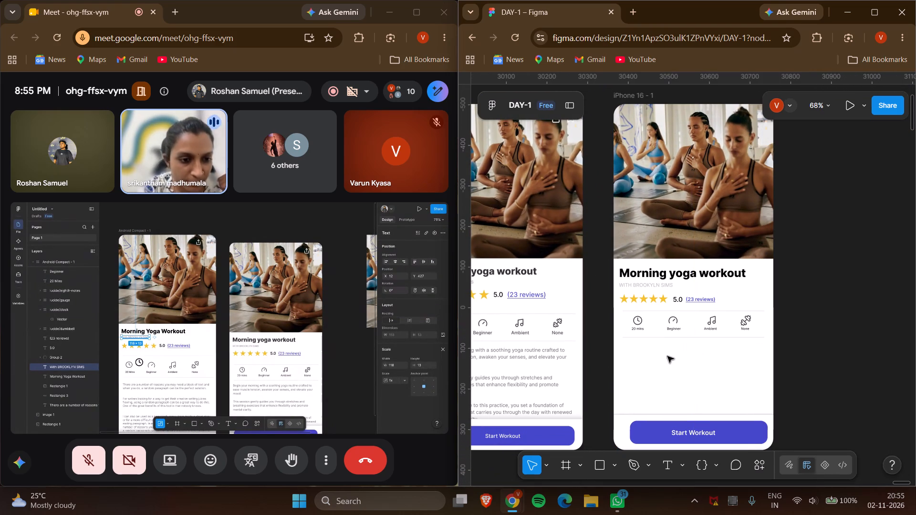
Shift the Beginner icon with its label, and the Ambient icon with its label, slightly left in the icon row.
{"action": "left_click_drag", "start_coordinate": [662, 317], "coordinate": [687, 331]}
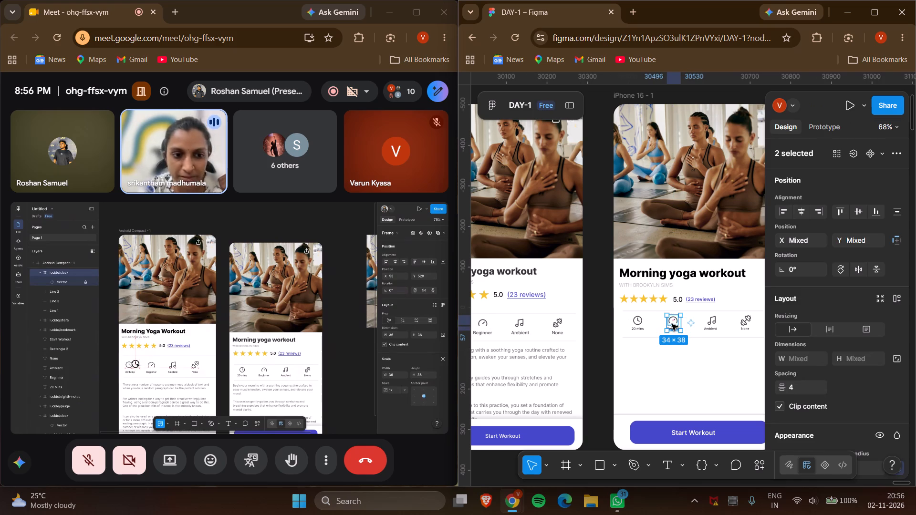
{"action": "left_click", "coordinate": [672, 324]}
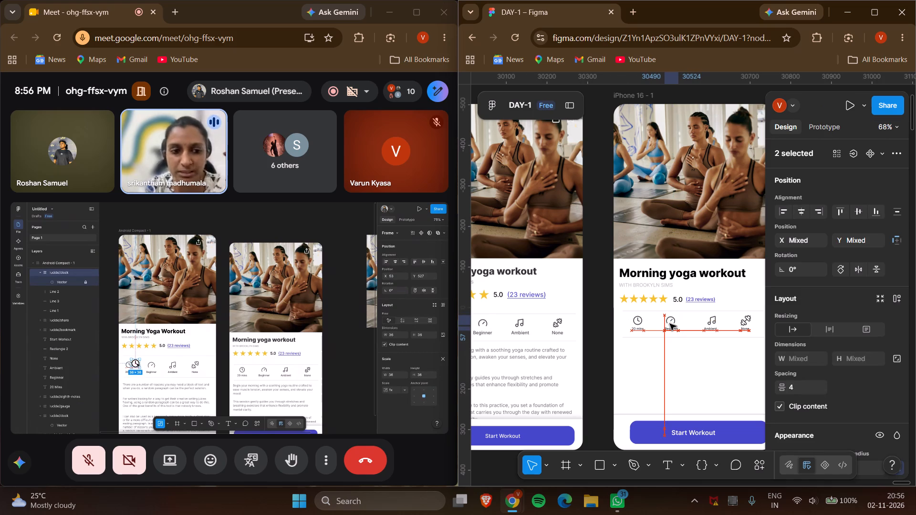
{"action": "left_click", "coordinate": [664, 372]}
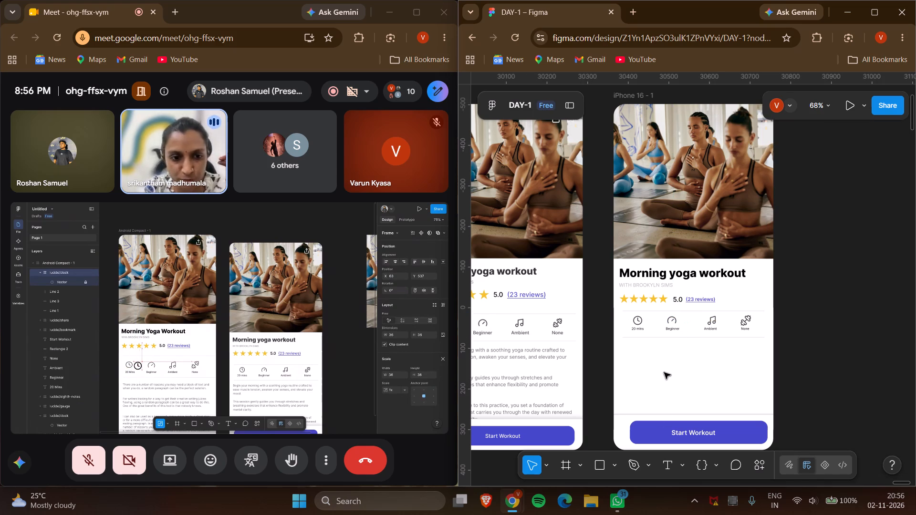
{"action": "left_click_drag", "start_coordinate": [702, 315], "coordinate": [727, 333]}
{"action": "left_click_drag", "start_coordinate": [712, 324], "coordinate": [708, 324]}
{"action": "left_click", "coordinate": [710, 365]}
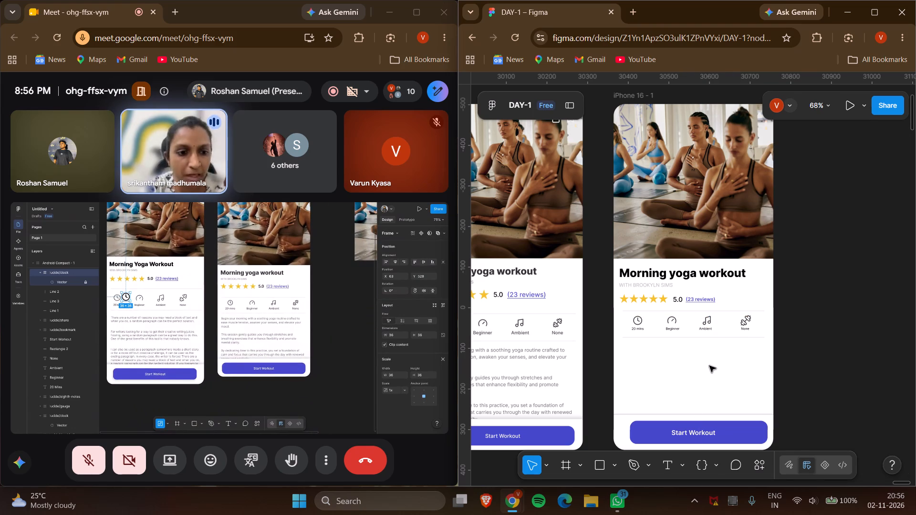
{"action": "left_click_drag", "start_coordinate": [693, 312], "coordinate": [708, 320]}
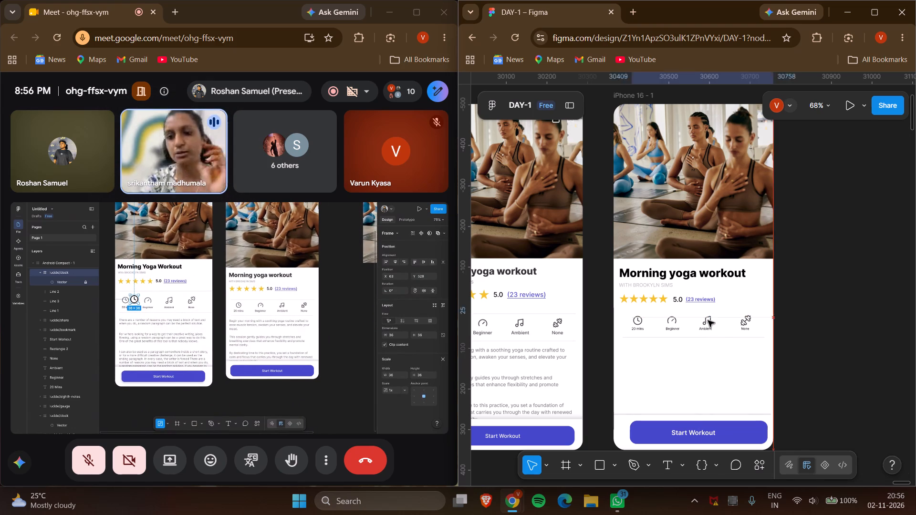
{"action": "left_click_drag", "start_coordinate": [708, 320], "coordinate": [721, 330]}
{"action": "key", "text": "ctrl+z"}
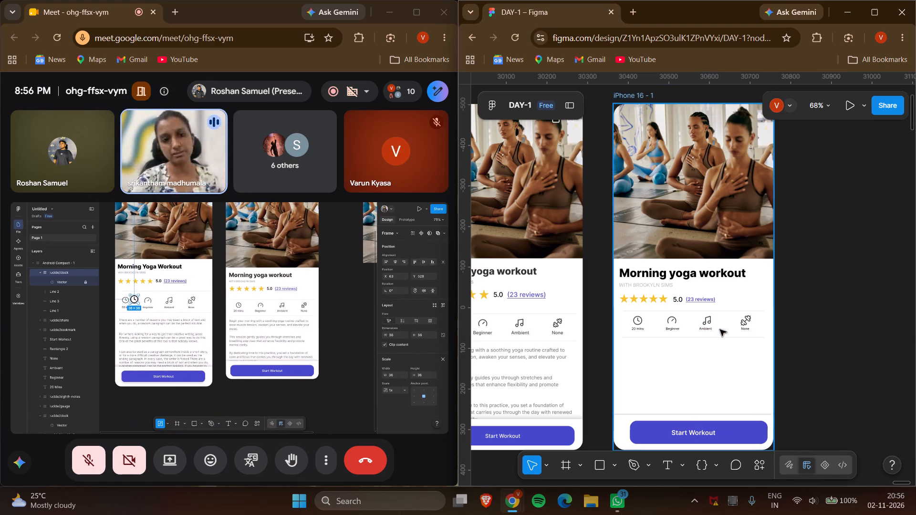
Nudge the Ambient and Beginner icon-and-label pairs slightly right to even out the spacing across the icon row.
{"action": "left_click_drag", "start_coordinate": [695, 317], "coordinate": [719, 332]}
{"action": "left_click", "coordinate": [708, 326]}
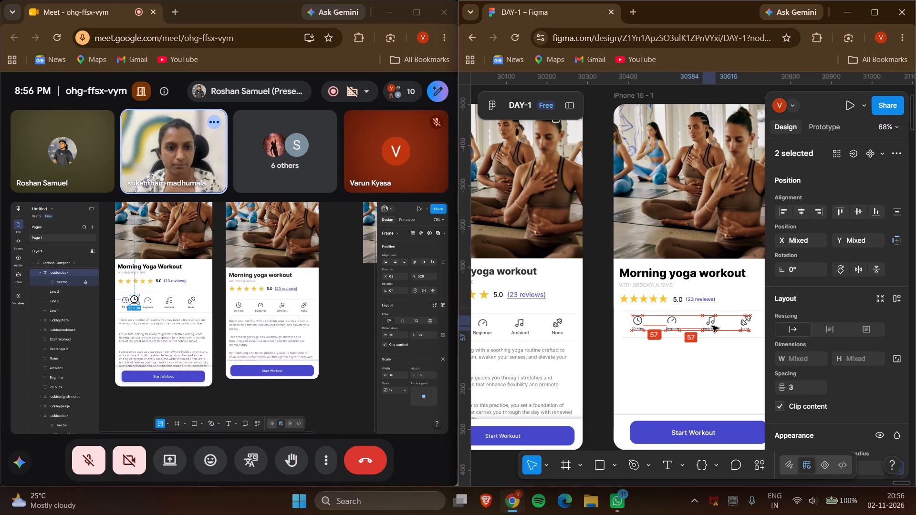
{"action": "left_click", "coordinate": [705, 366]}
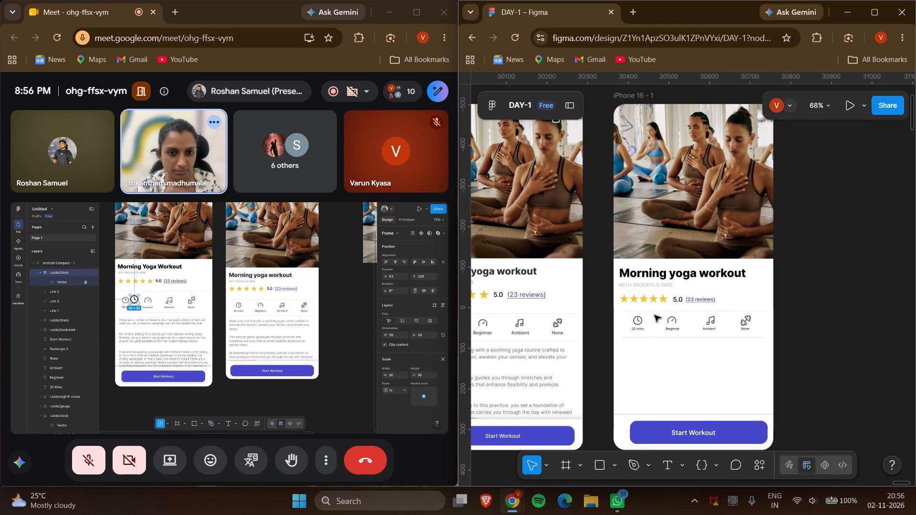
{"action": "left_click_drag", "start_coordinate": [655, 315], "coordinate": [690, 333]}
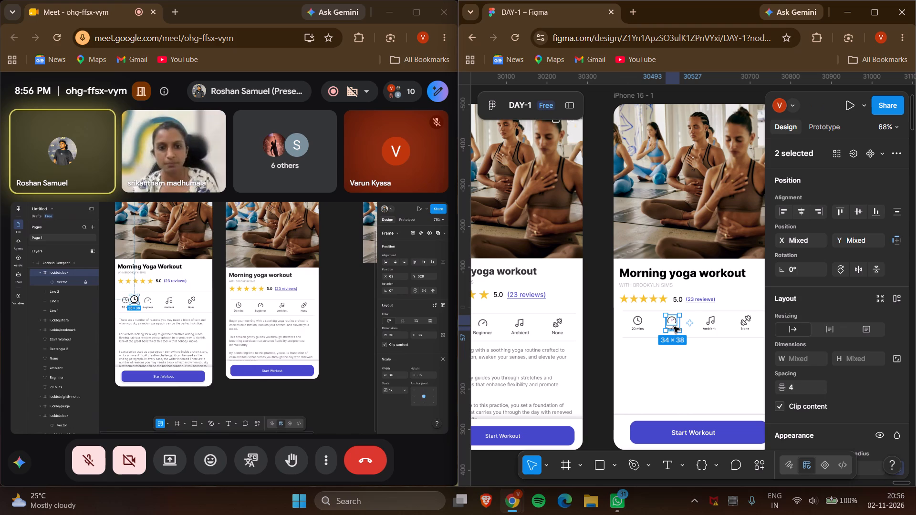
{"action": "left_click", "coordinate": [674, 327]}
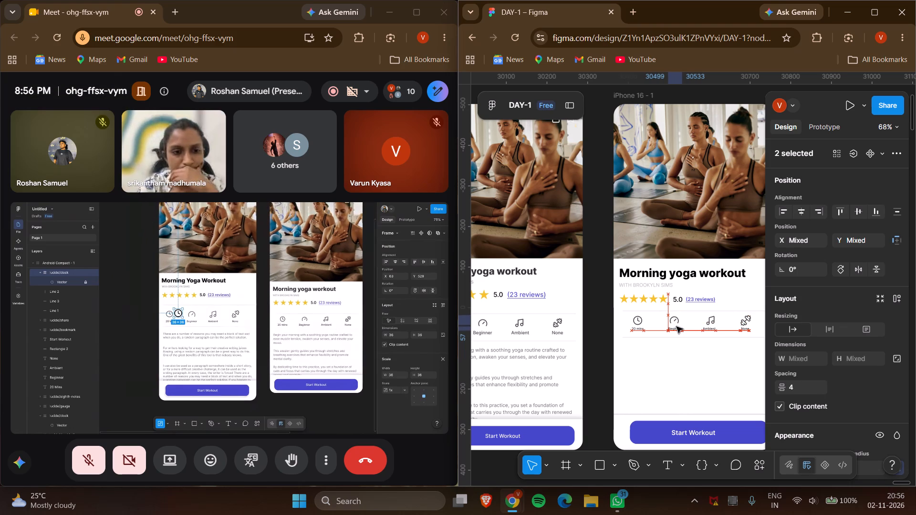
{"action": "left_click", "coordinate": [671, 365]}
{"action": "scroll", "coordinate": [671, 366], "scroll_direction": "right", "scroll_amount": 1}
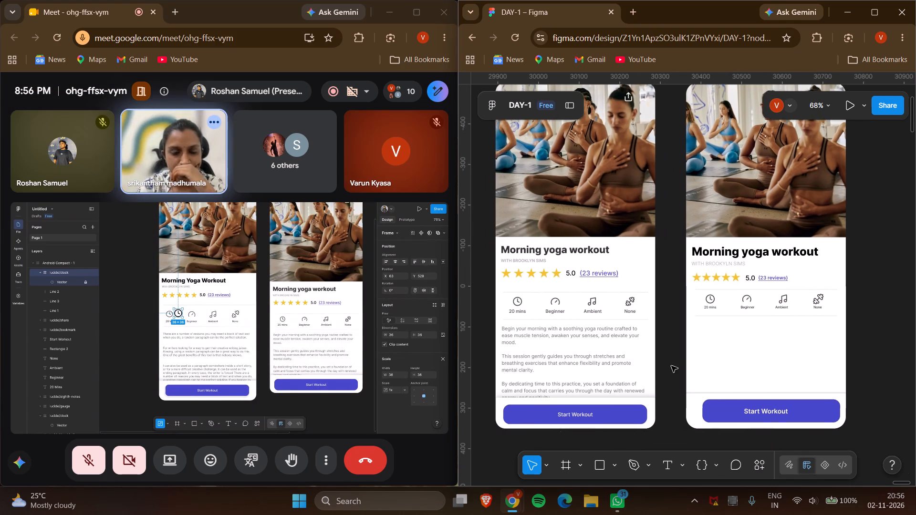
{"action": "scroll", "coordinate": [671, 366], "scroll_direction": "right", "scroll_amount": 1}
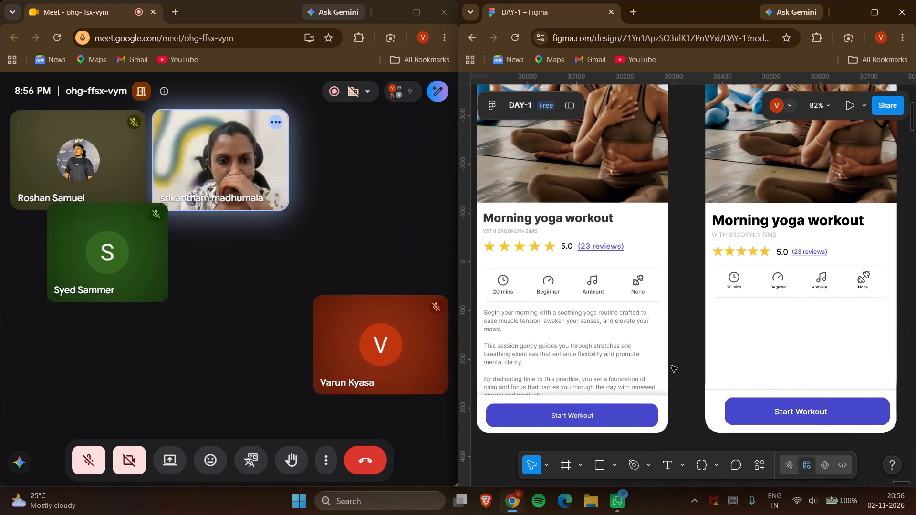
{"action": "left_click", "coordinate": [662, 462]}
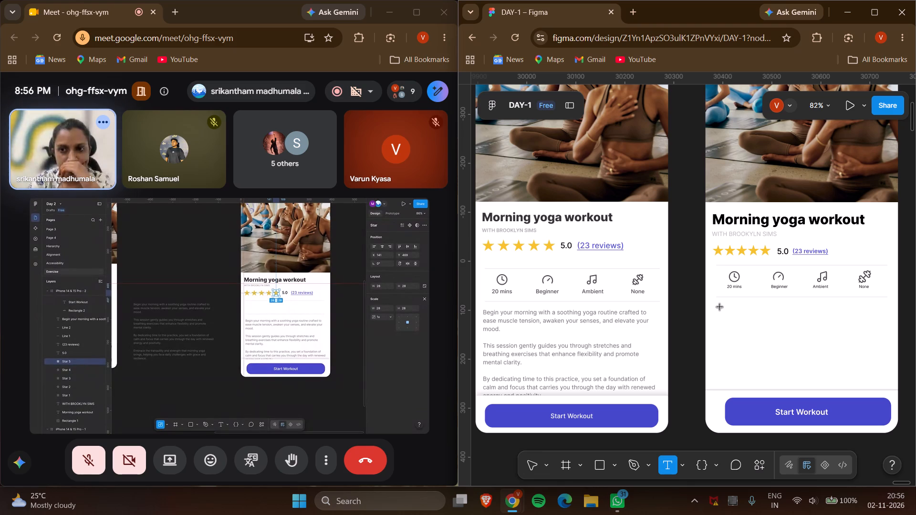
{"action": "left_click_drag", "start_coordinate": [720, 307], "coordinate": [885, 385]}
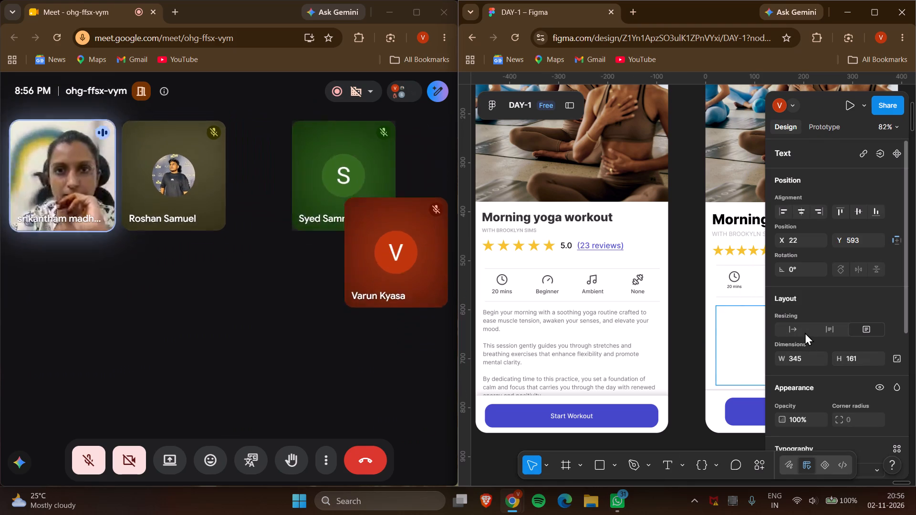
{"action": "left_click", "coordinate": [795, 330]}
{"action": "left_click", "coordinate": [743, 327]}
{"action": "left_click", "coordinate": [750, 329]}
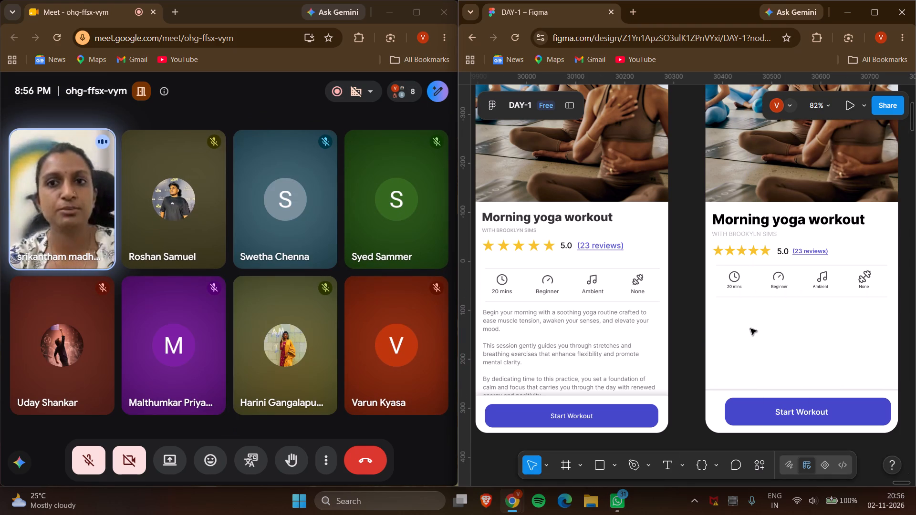
Draw a 345 × 161 text box at X 22, Y 593 beneath the lower divider and enter "Begin your morining".
{"action": "left_click", "coordinate": [669, 470]}
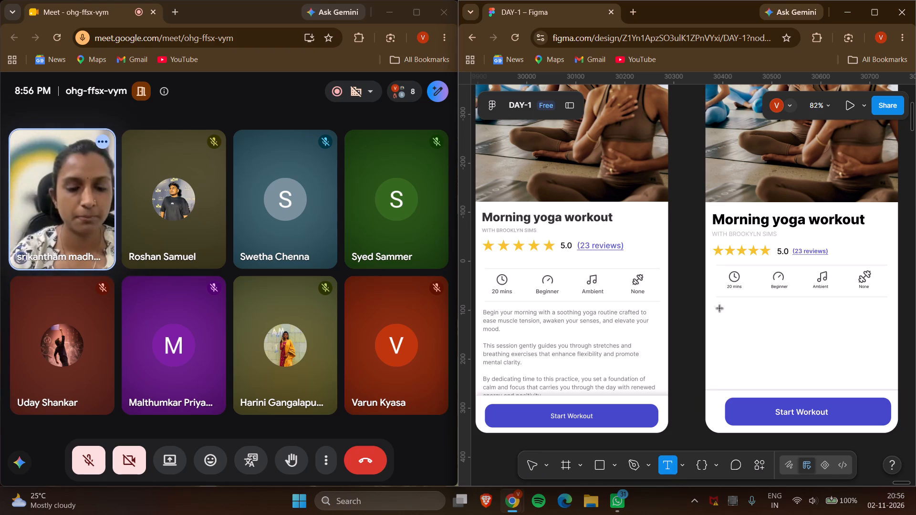
{"action": "left_click_drag", "start_coordinate": [720, 307], "coordinate": [885, 385]}
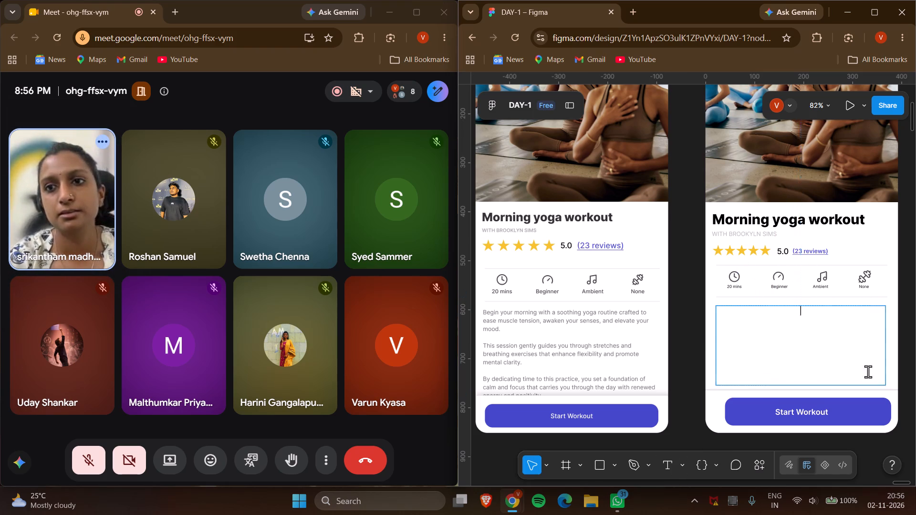
{"action": "type", "text": "Begin"}
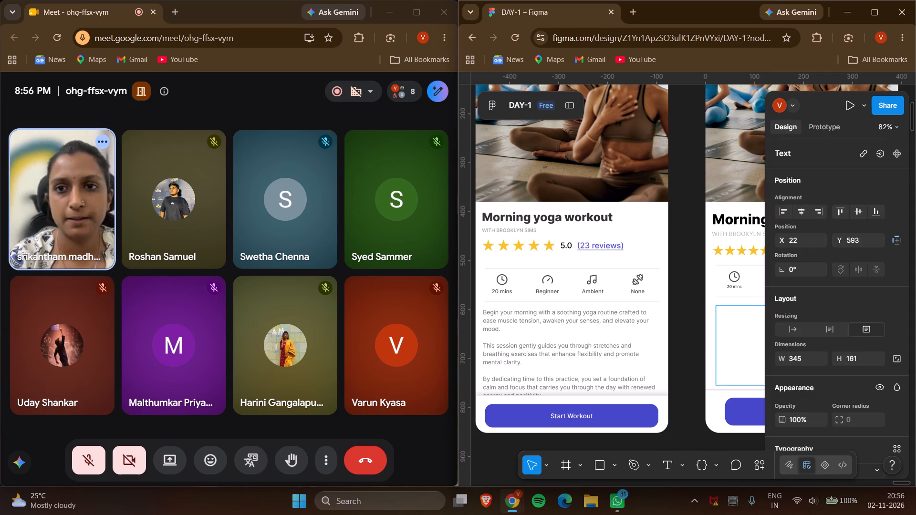
{"action": "scroll", "coordinate": [749, 355], "scroll_direction": "left", "scroll_amount": 1}
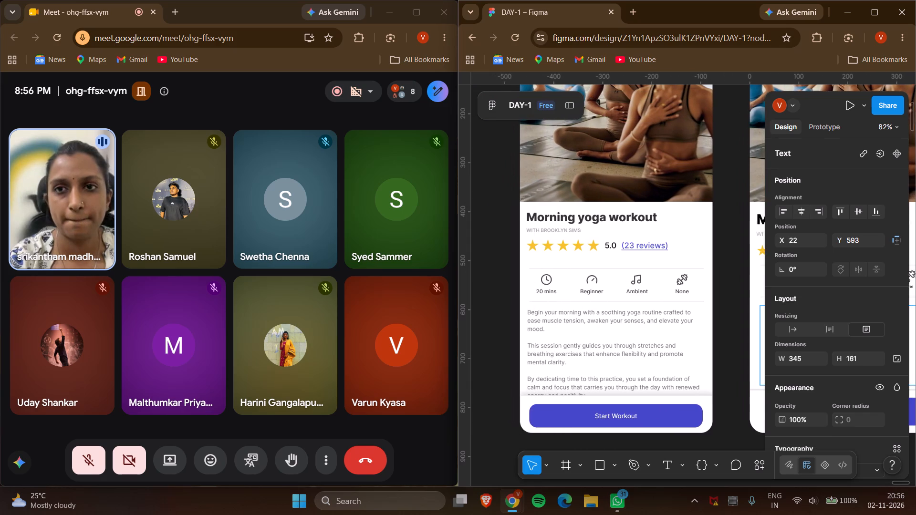
{"action": "scroll", "coordinate": [749, 355], "scroll_direction": "left", "scroll_amount": 1}
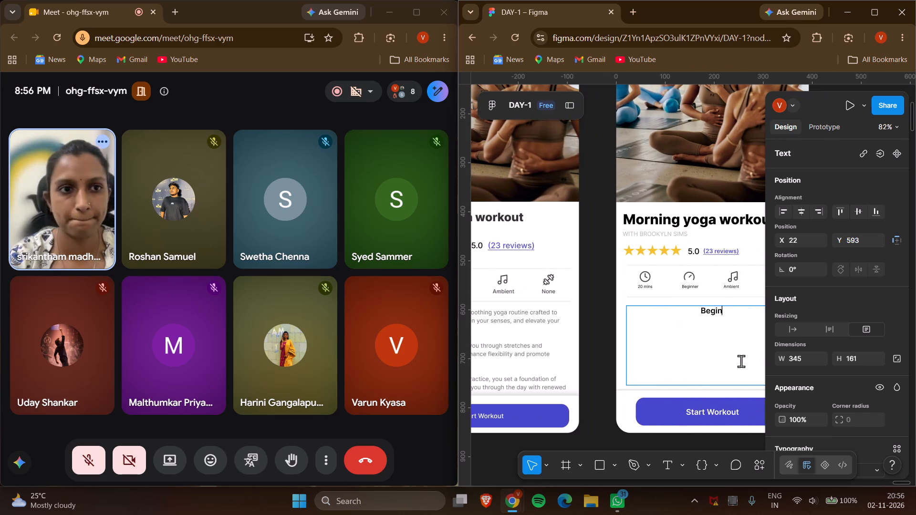
{"action": "scroll", "coordinate": [741, 361], "scroll_direction": "right", "scroll_amount": 1}
{"action": "key", "text": "space"}
{"action": "type", "text": "your morining"}
{"action": "key", "text": "space"}
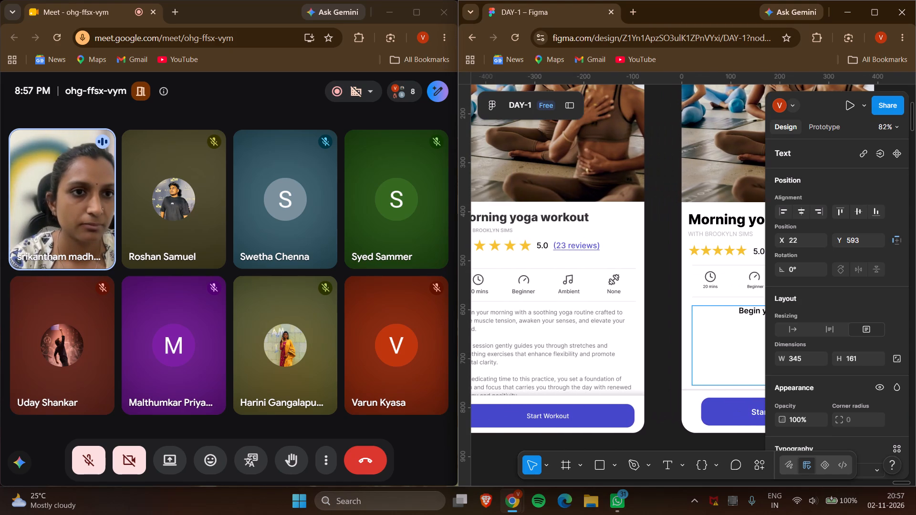
Correct the misspelled last word in the description text to "morning" and return to the end of the line.
{"action": "scroll", "coordinate": [741, 361], "scroll_direction": "left", "scroll_amount": 1}
{"action": "key", "text": "Left"}
{"action": "key", "text": "Left"}
{"action": "key", "text": "Left"}
{"action": "key", "text": "Left"}
{"action": "key", "text": "Left"}
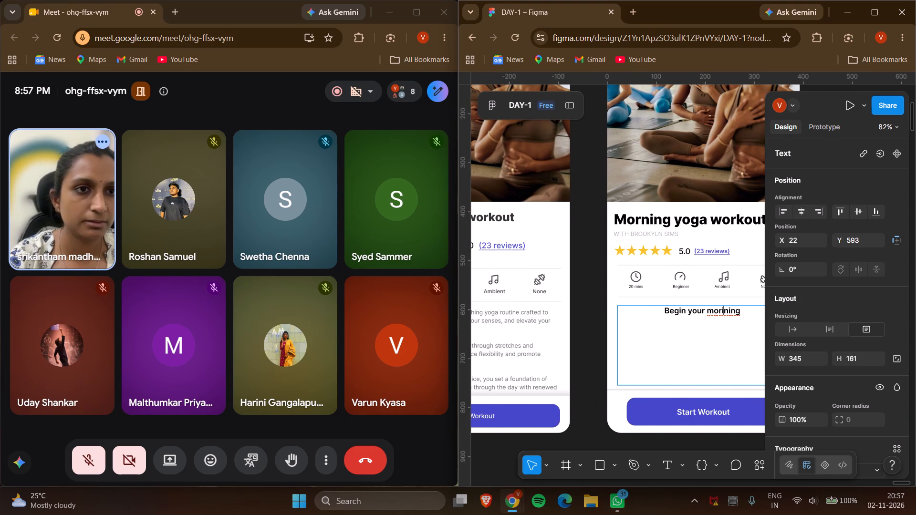
{"action": "key", "text": "BackSpace"}
{"action": "scroll", "coordinate": [741, 361], "scroll_direction": "right", "scroll_amount": 1}
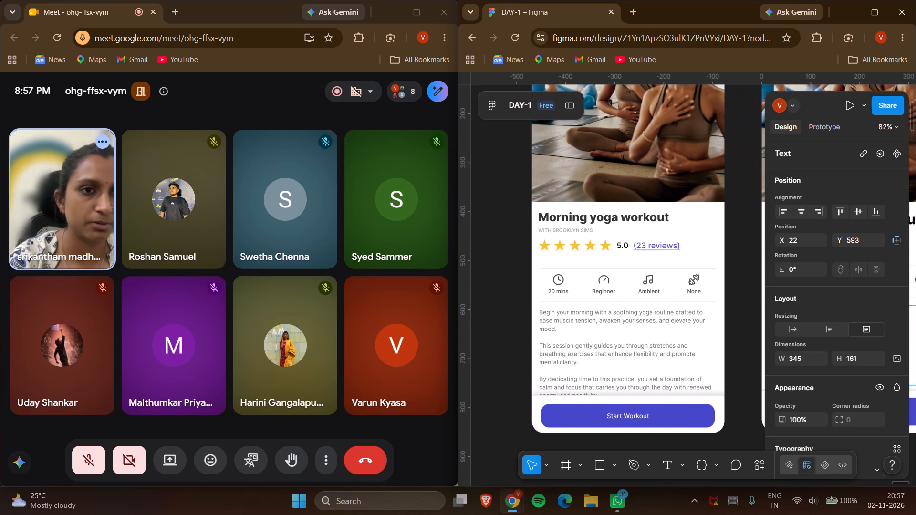
{"action": "scroll", "coordinate": [741, 361], "scroll_direction": "right", "scroll_amount": 1}
{"action": "key", "text": "Right"}
{"action": "key", "text": "Right"}
{"action": "key", "text": "Right"}
{"action": "key", "text": "Right"}
{"action": "key", "text": "Right"}
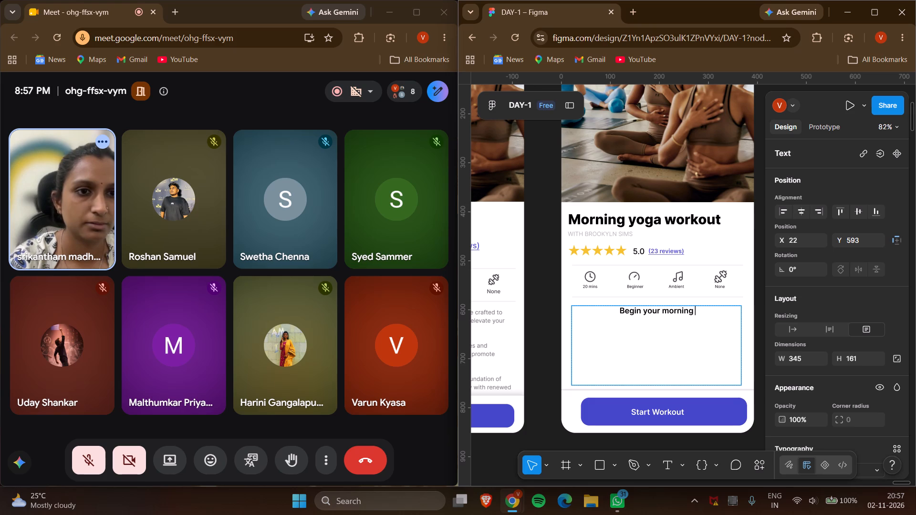
Continue the description text after "Begin your morning" with "with a soothing yoga routine".
{"action": "type", "text": "with a"}
{"action": "key", "text": "space"}
{"action": "scroll", "coordinate": [741, 361], "scroll_direction": "left", "scroll_amount": 1}
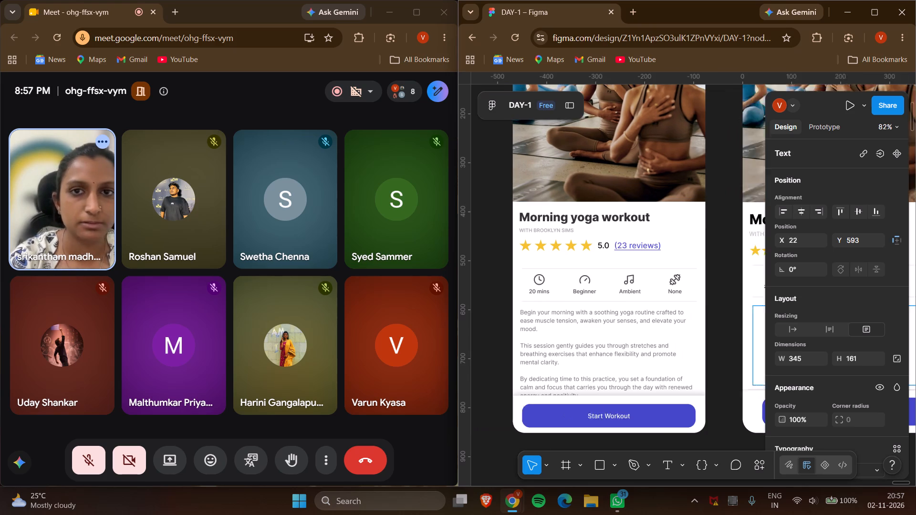
{"action": "scroll", "coordinate": [741, 361], "scroll_direction": "left", "scroll_amount": 1}
{"action": "type", "text": "sootj"}
{"action": "key", "text": "BackSpace"}
{"action": "type", "text": "hing"}
{"action": "key", "text": "space"}
{"action": "scroll", "coordinate": [741, 361], "scroll_direction": "left", "scroll_amount": 1}
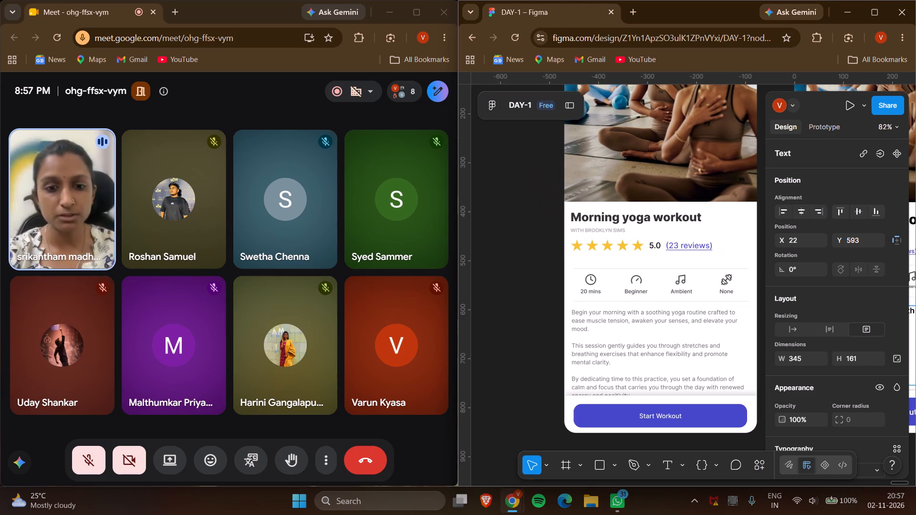
{"action": "scroll", "coordinate": [741, 361], "scroll_direction": "left", "scroll_amount": 1}
{"action": "type", "text": "yoga"}
{"action": "key", "text": "space"}
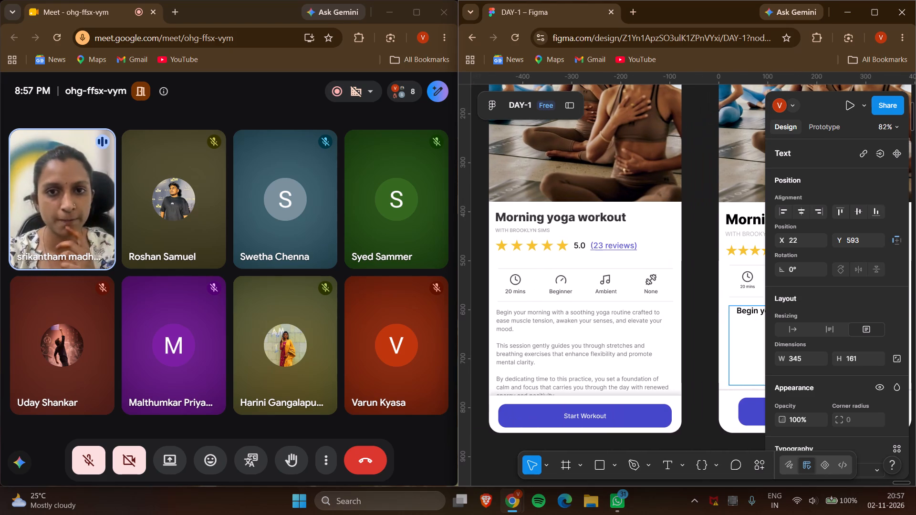
{"action": "type", "text": "routine"}
Following the reference paragraph, continue the description's opening sentence with "crafted to ease muscle tension,".
{"action": "scroll", "coordinate": [741, 361], "scroll_direction": "left", "scroll_amount": 1}
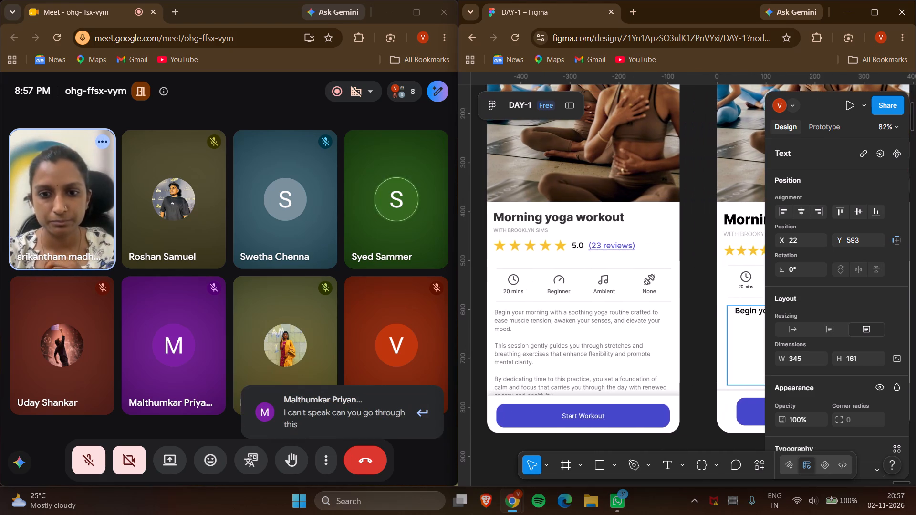
{"action": "scroll", "coordinate": [741, 361], "scroll_direction": "left", "scroll_amount": 2}
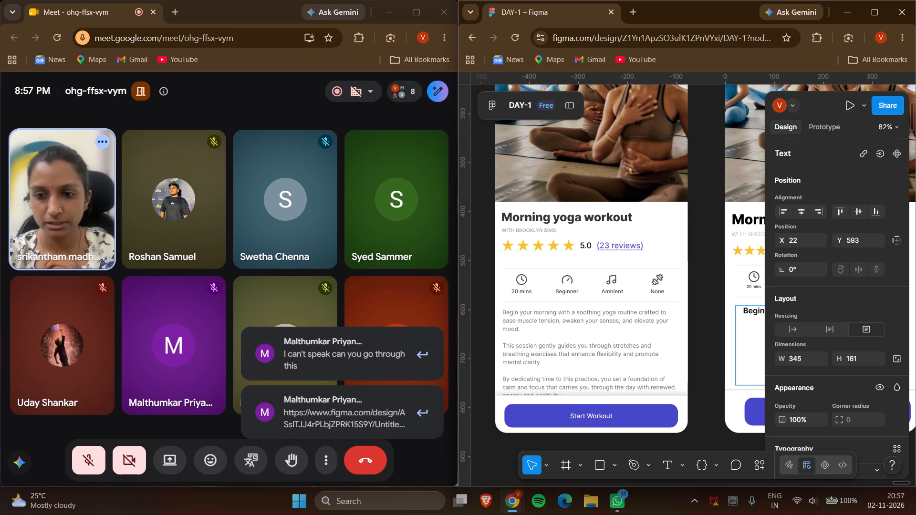
{"action": "scroll", "coordinate": [741, 361], "scroll_direction": "left", "scroll_amount": 2}
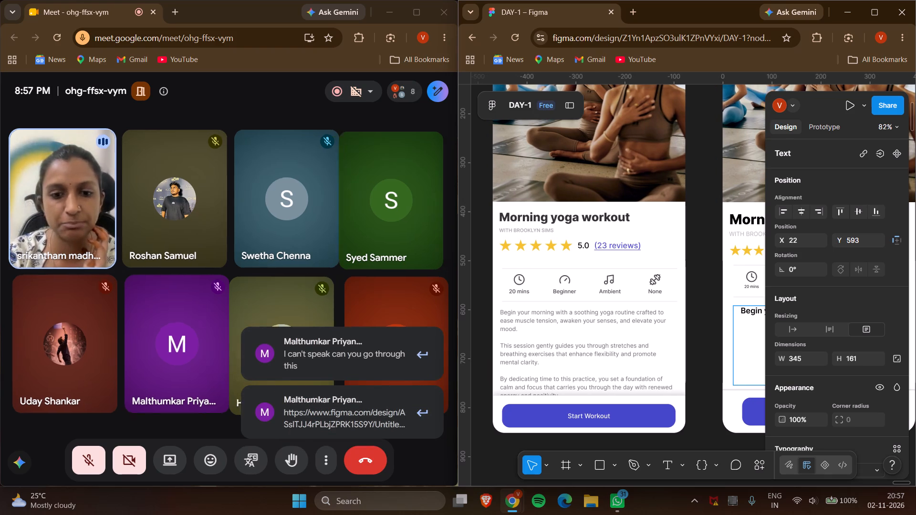
{"action": "scroll", "coordinate": [741, 361], "scroll_direction": "left", "scroll_amount": 1}
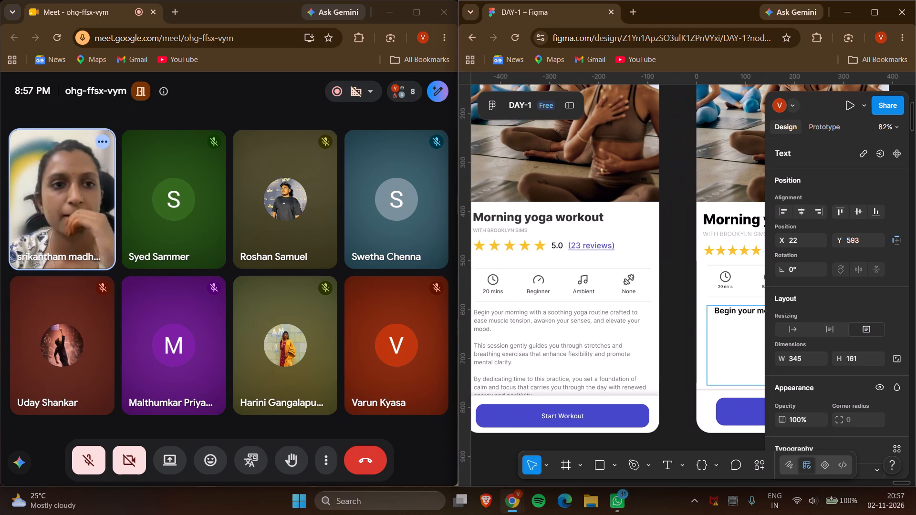
{"action": "key", "text": "space"}
{"action": "type", "text": "crafted"}
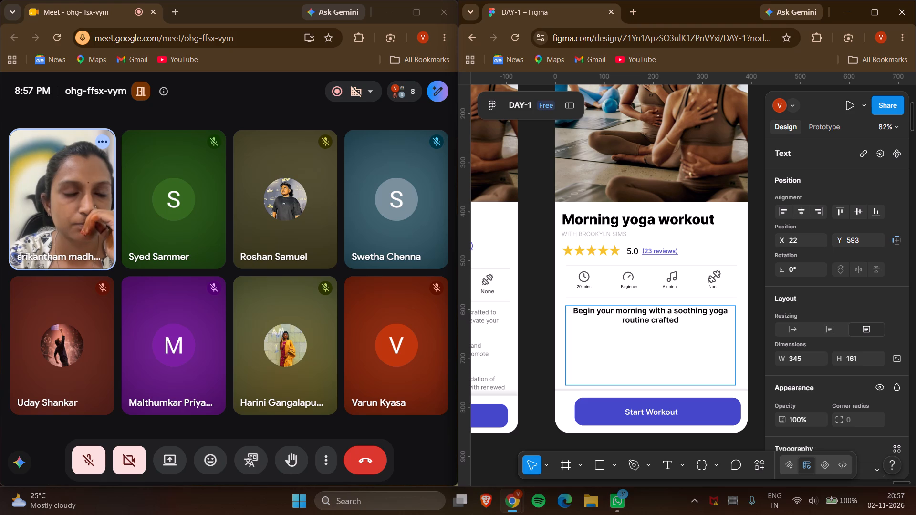
{"action": "key", "text": "space"}
{"action": "scroll", "coordinate": [741, 361], "scroll_direction": "up", "scroll_amount": 1}
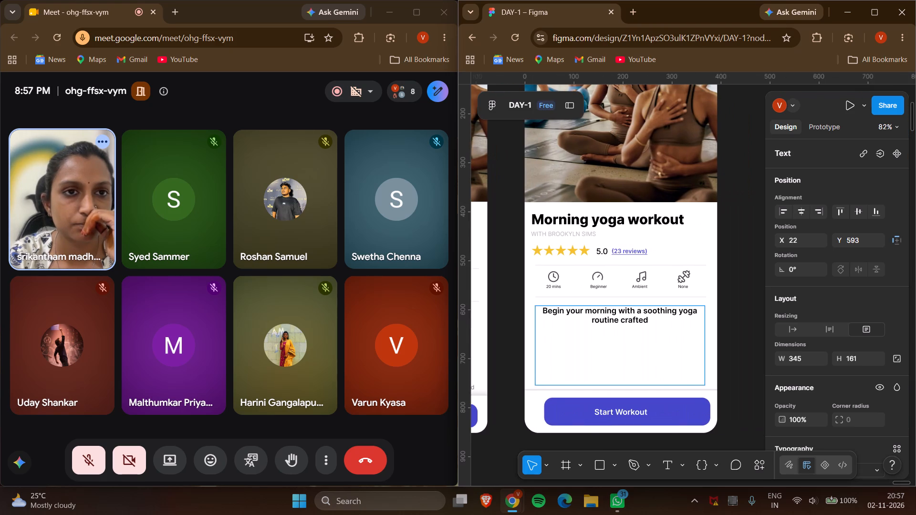
{"action": "scroll", "coordinate": [741, 361], "scroll_direction": "up", "scroll_amount": 1}
{"action": "type", "text": "to ease"}
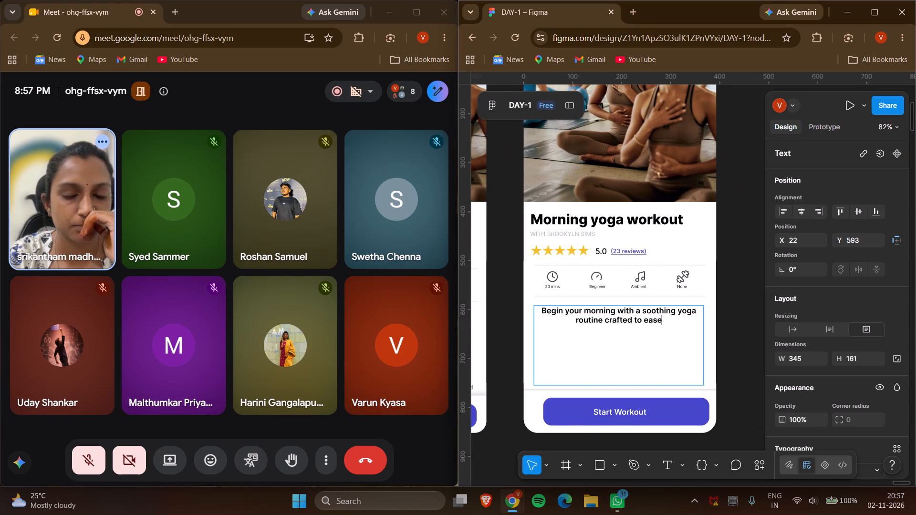
{"action": "key", "text": "space"}
{"action": "scroll", "coordinate": [741, 361], "scroll_direction": "right", "scroll_amount": 1}
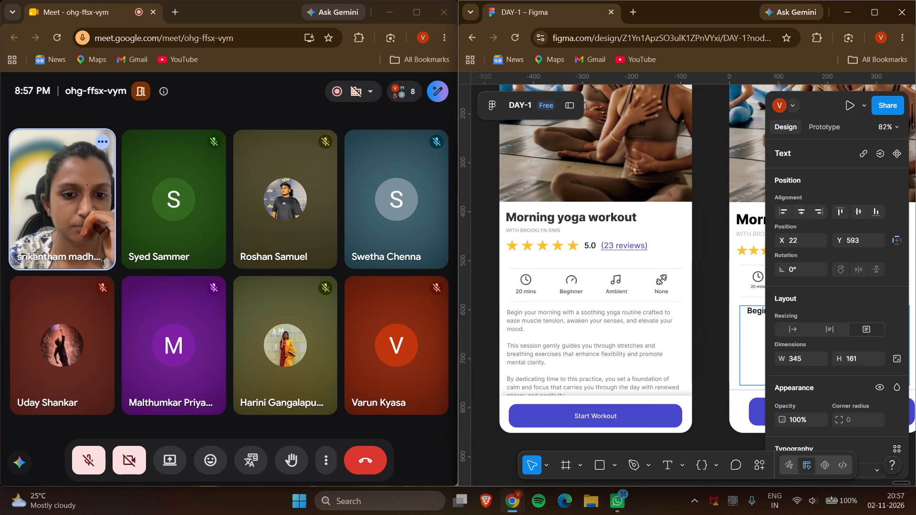
{"action": "type", "text": "muscle re"}
{"action": "key", "text": "BackSpace"}
{"action": "key", "text": "BackSpace"}
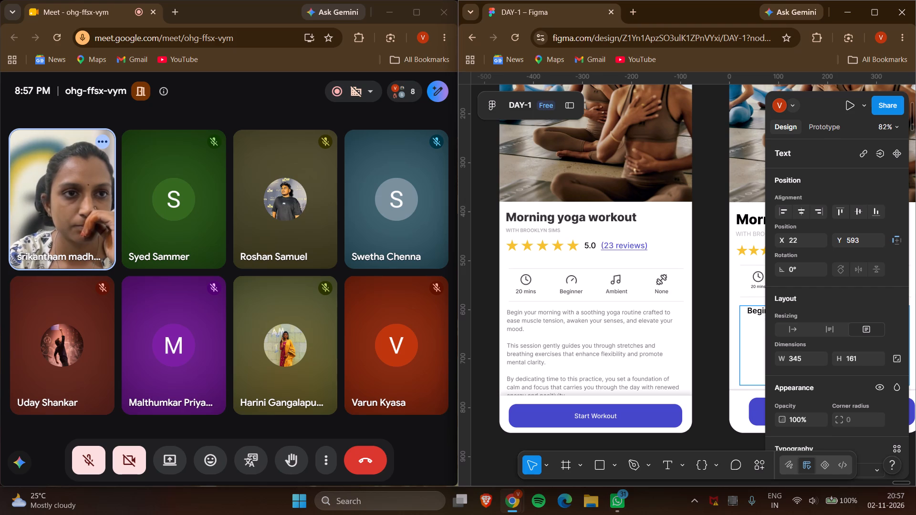
{"action": "scroll", "coordinate": [741, 361], "scroll_direction": "left", "scroll_amount": 2}
{"action": "type", "text": "tensio"}
{"action": "type", "text": "n,"}
Continue the description with "awaken your senses, and elevate your mood" and add a line break after it.
{"action": "scroll", "coordinate": [741, 361], "scroll_direction": "right", "scroll_amount": 3}
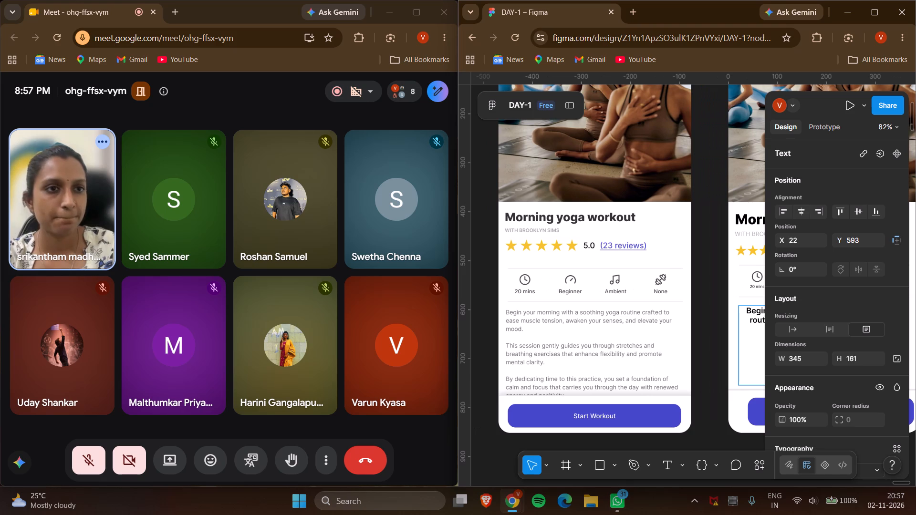
{"action": "key", "text": "space"}
{"action": "type", "text": "awaken your sense"}
{"action": "key", "text": "s"}
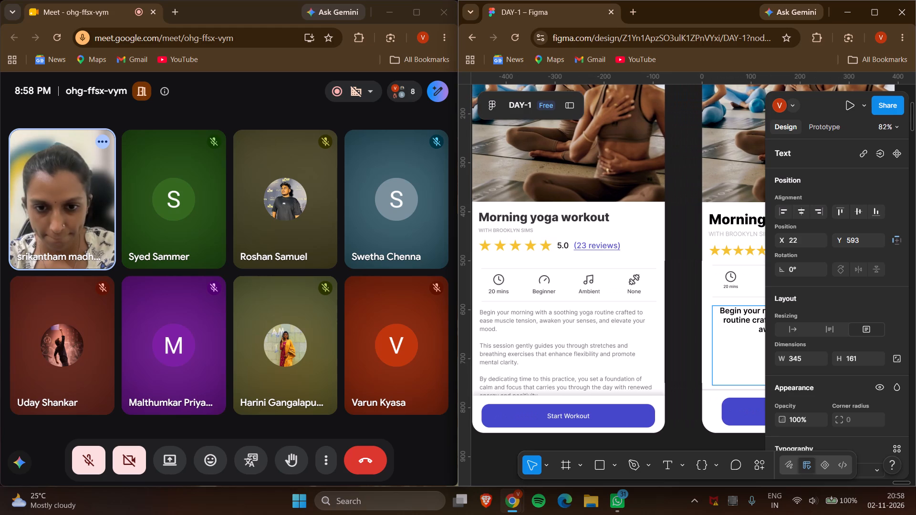
{"action": "type", "text": ", and elevate"}
{"action": "key", "text": "space"}
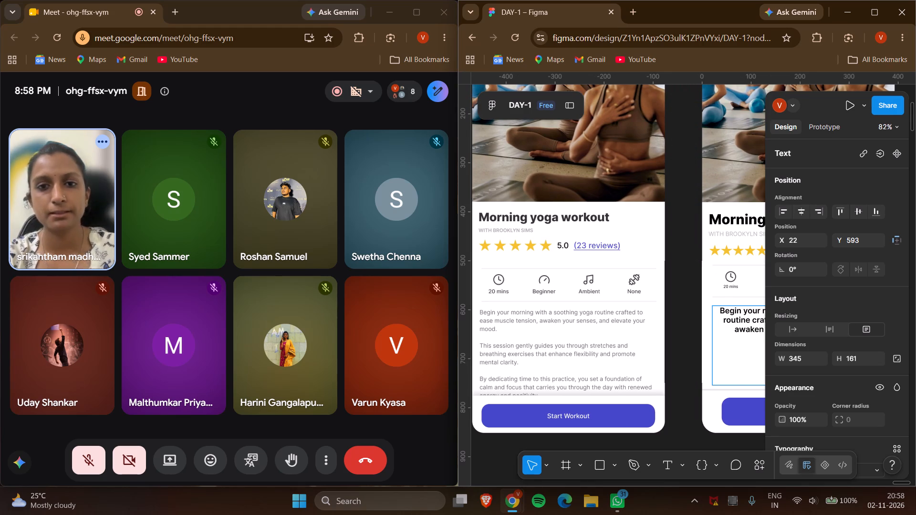
{"action": "type", "text": "you"}
{"action": "scroll", "coordinate": [741, 361], "scroll_direction": "left", "scroll_amount": 1}
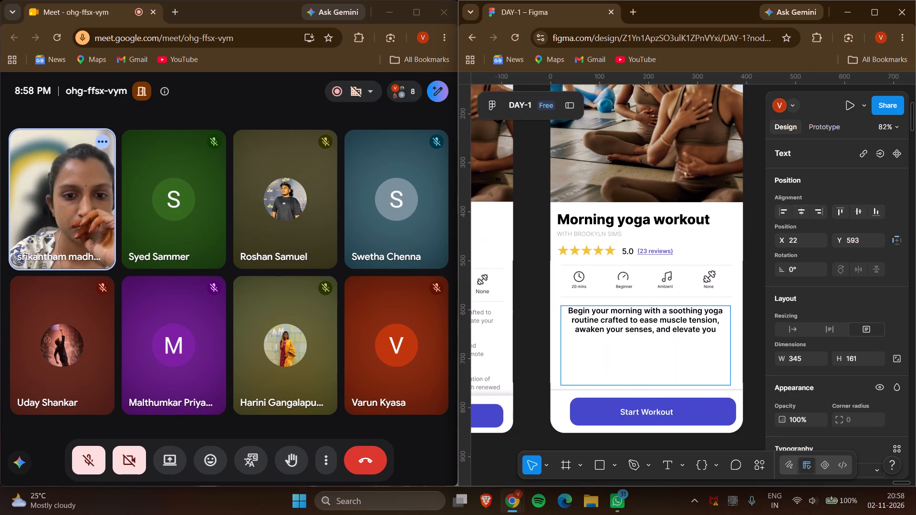
{"action": "scroll", "coordinate": [741, 361], "scroll_direction": "left", "scroll_amount": 1}
{"action": "key", "text": "r"}
{"action": "key", "text": "space"}
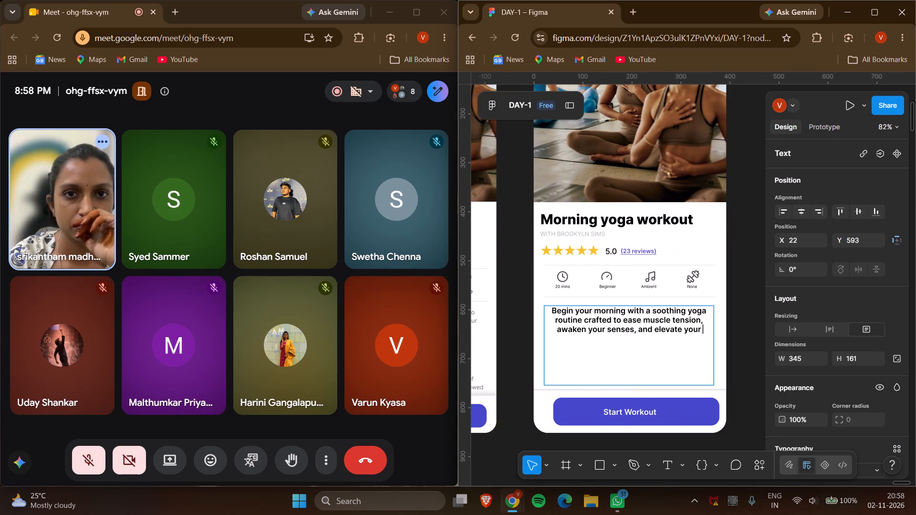
{"action": "type", "text": "mood"}
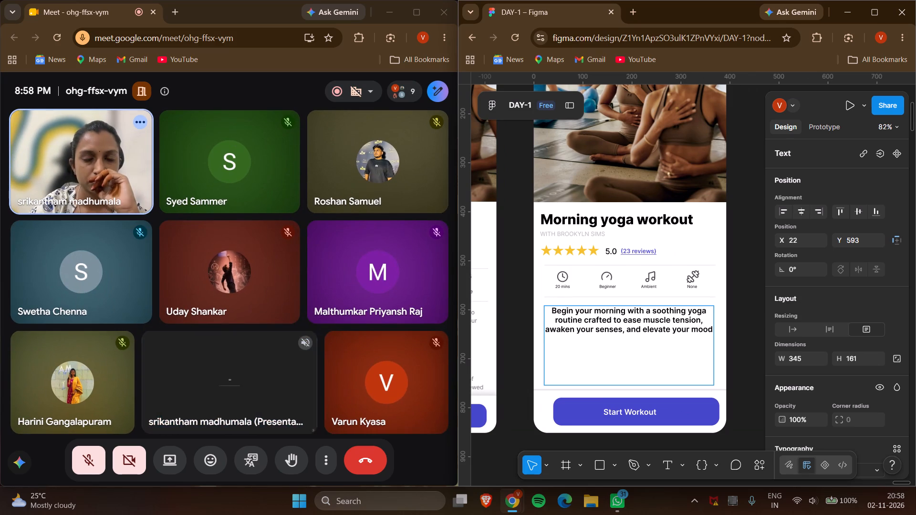
{"action": "key", "text": "Return"}
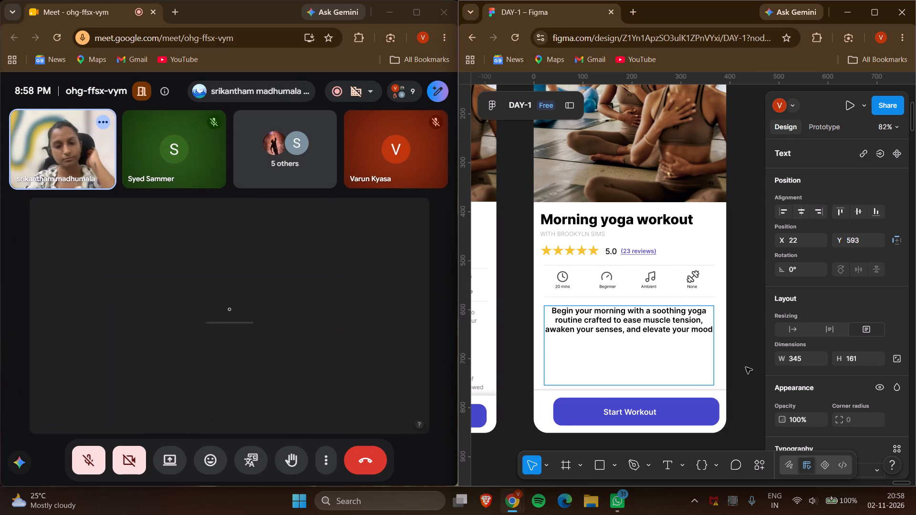
Set all of the description text to font size 12 and Light weight.
{"action": "left_click", "coordinate": [680, 348]}
{"action": "key", "text": "ctrl+a"}
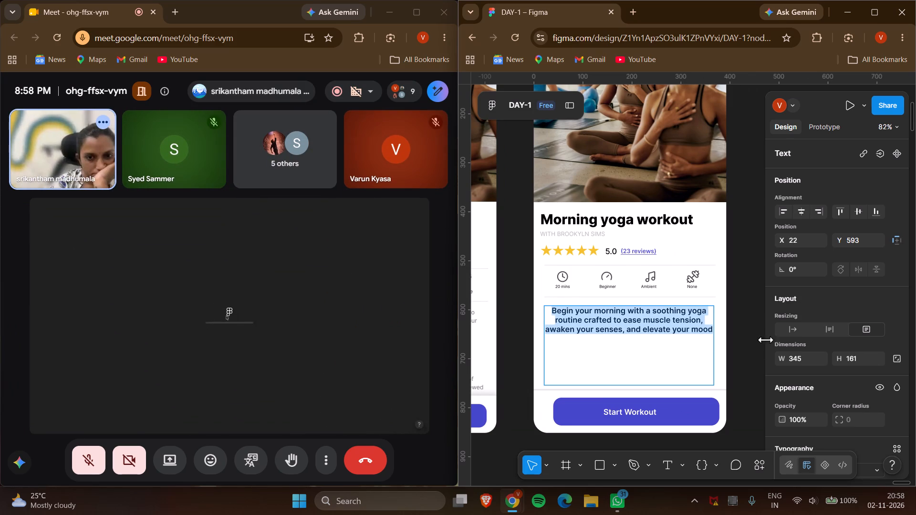
{"action": "scroll", "coordinate": [778, 344], "scroll_direction": "down", "scroll_amount": 2}
{"action": "left_click", "coordinate": [847, 288]}
{"action": "type", "text": "12"}
{"action": "key", "text": "Return"}
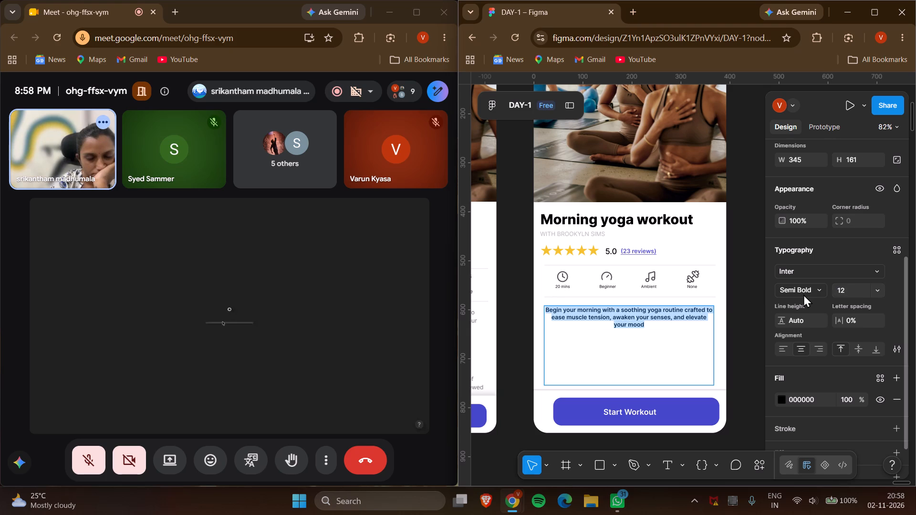
{"action": "left_click", "coordinate": [803, 294]}
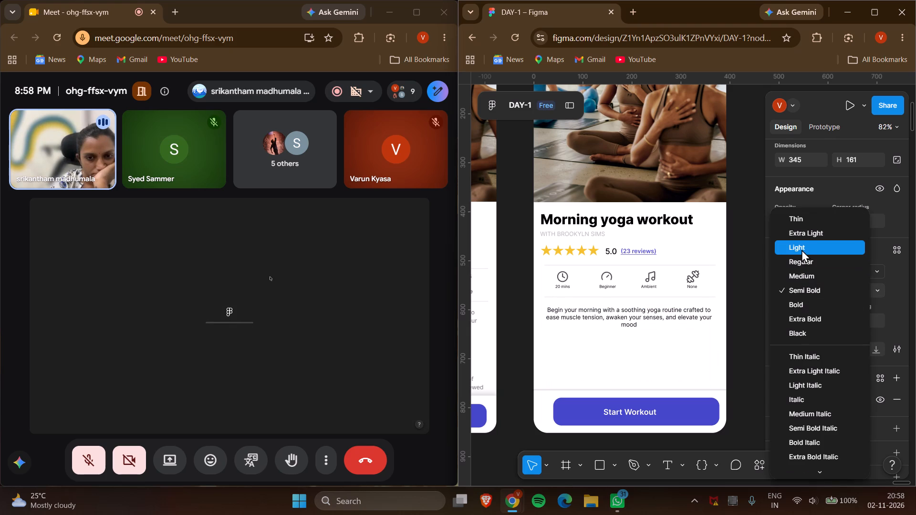
{"action": "left_click", "coordinate": [801, 249]}
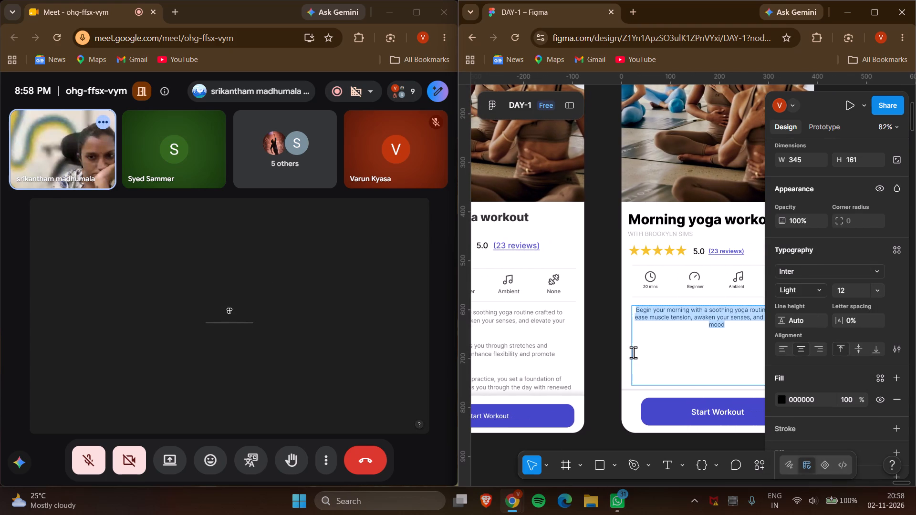
Add the missing period after "mood" in the description and compare the paragraph with the reference.
{"action": "left_click", "coordinate": [715, 326]}
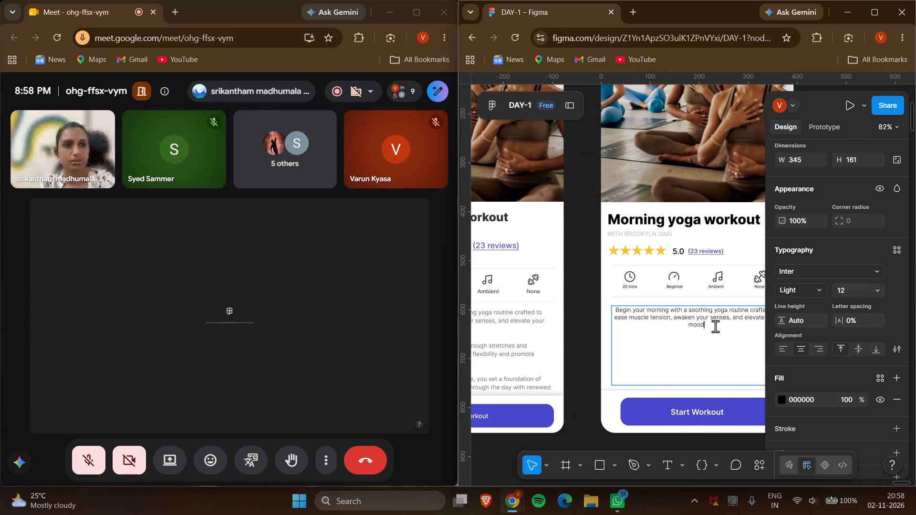
{"action": "key", "text": "period"}
{"action": "scroll", "coordinate": [715, 326], "scroll_direction": "left", "scroll_amount": 1}
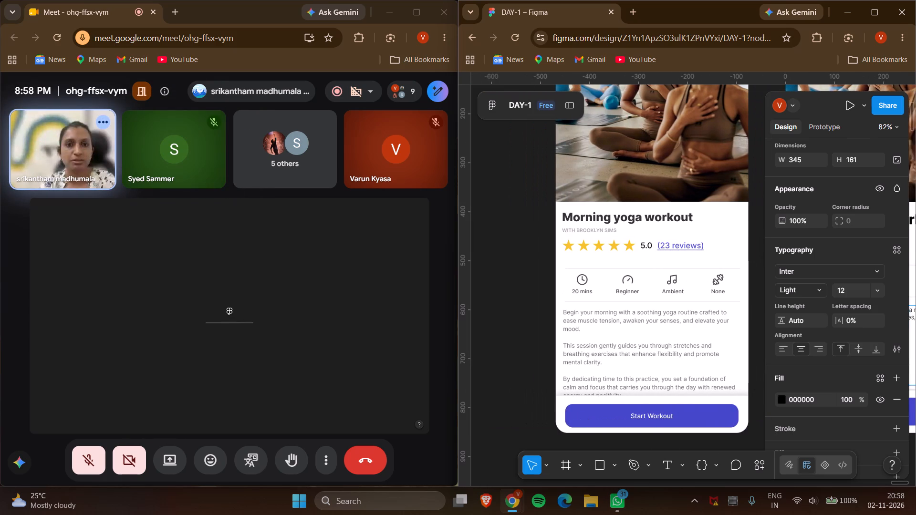
{"action": "scroll", "coordinate": [715, 326], "scroll_direction": "left", "scroll_amount": 1}
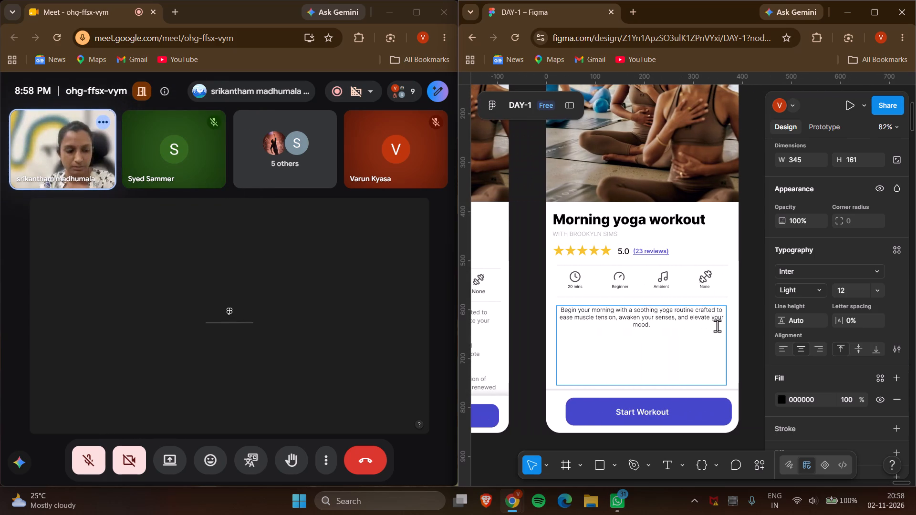
{"action": "scroll", "coordinate": [717, 326], "scroll_direction": "left", "scroll_amount": 1}
Left-align all of the description text within its text box.
{"action": "left_click", "coordinate": [555, 337]}
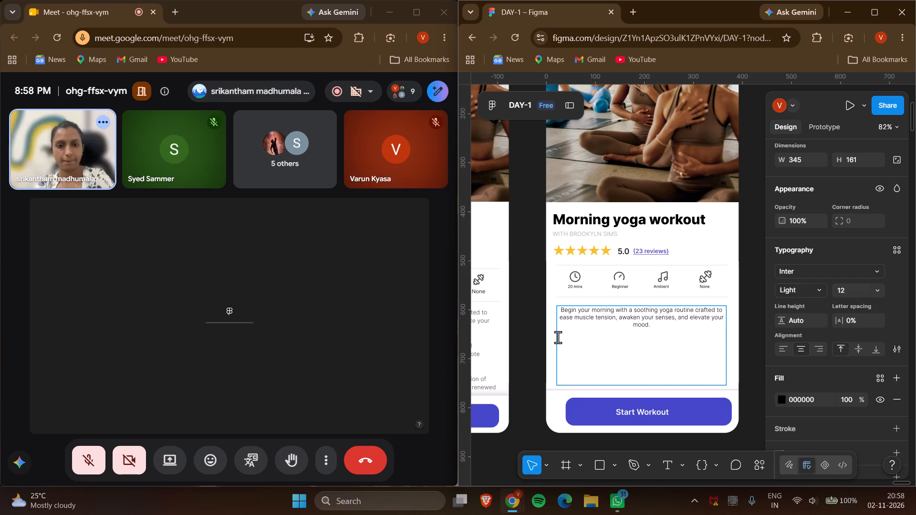
{"action": "left_click", "coordinate": [662, 330]}
{"action": "left_click", "coordinate": [626, 326]}
{"action": "key", "text": "ctrl+a"}
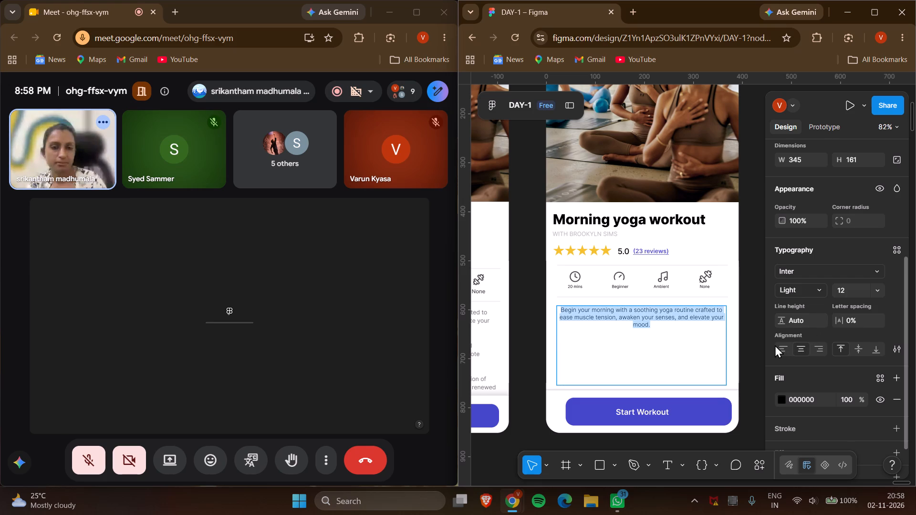
{"action": "left_click", "coordinate": [782, 345]}
Start a second paragraph in the description, after a blank line, with "This session gently guides you through".
{"action": "scroll", "coordinate": [666, 350], "scroll_direction": "right", "scroll_amount": 1}
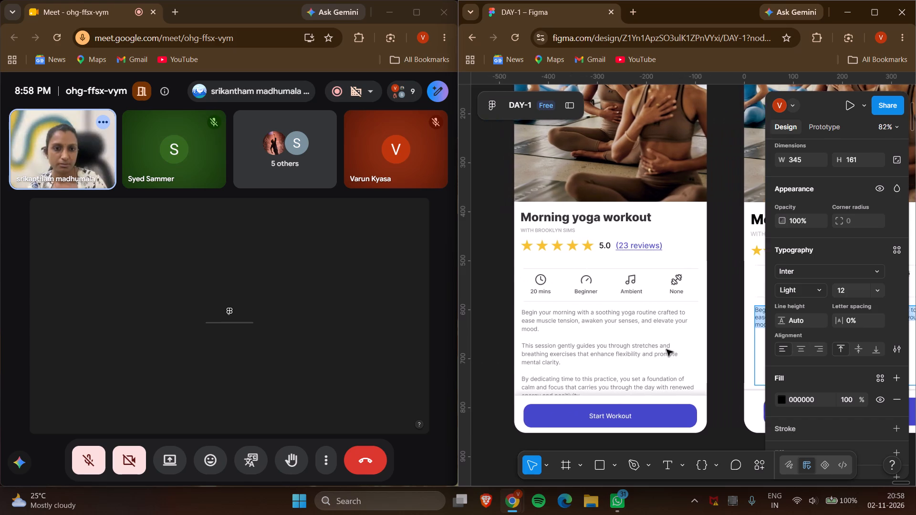
{"action": "scroll", "coordinate": [666, 350], "scroll_direction": "right", "scroll_amount": 1}
{"action": "left_click", "coordinate": [704, 346]}
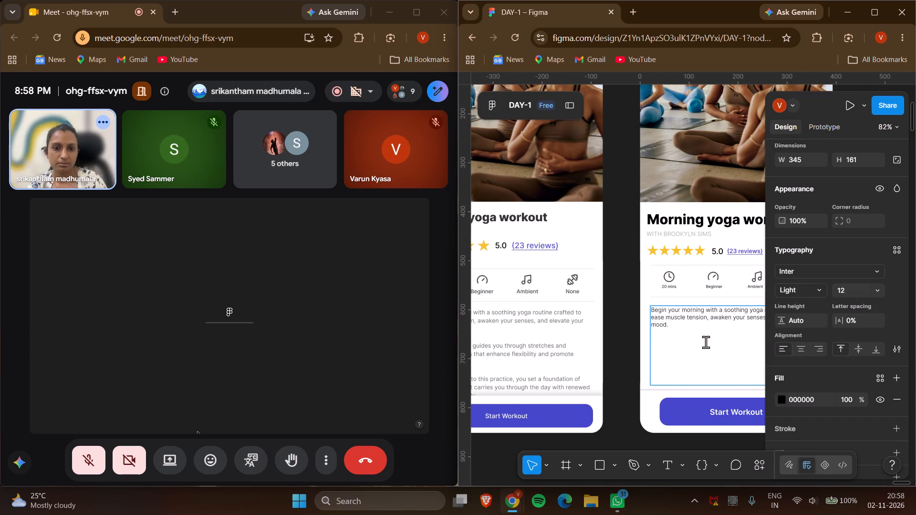
{"action": "scroll", "coordinate": [706, 342], "scroll_direction": "right", "scroll_amount": 1}
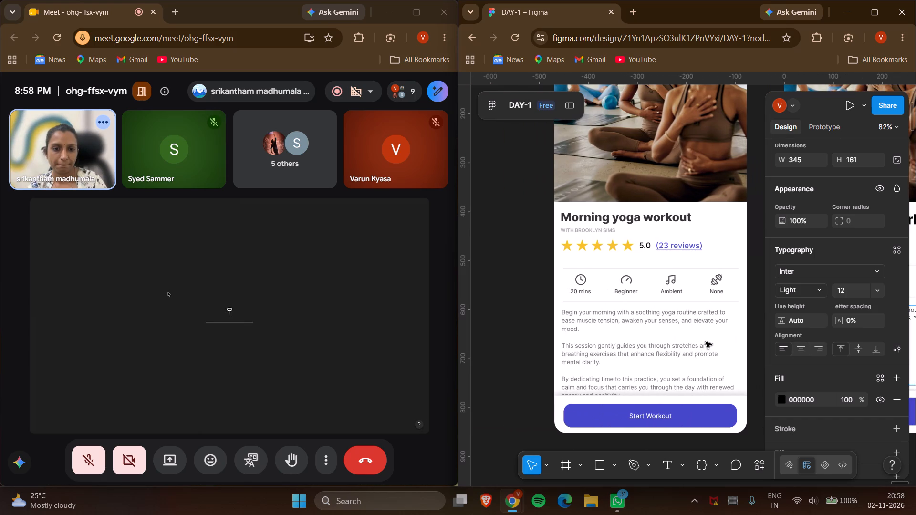
{"action": "scroll", "coordinate": [553, 366], "scroll_direction": "left", "scroll_amount": 1}
{"action": "key", "text": "Return"}
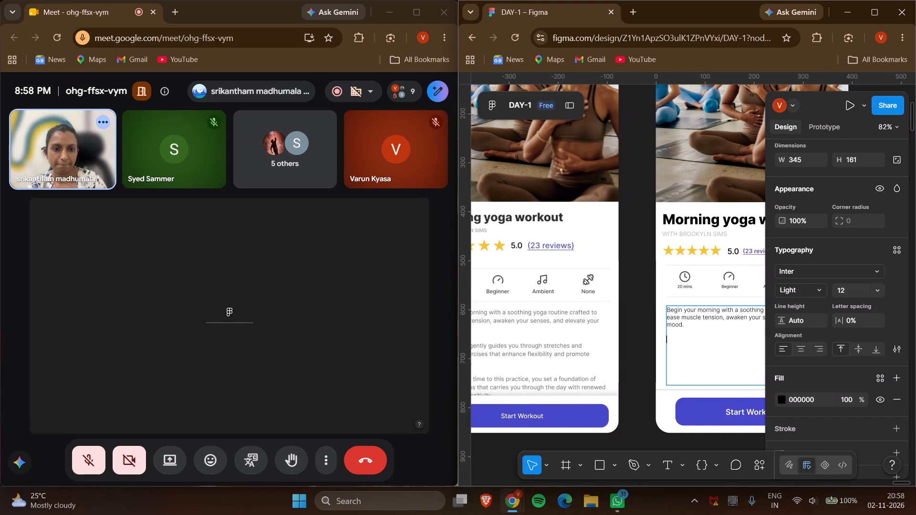
{"action": "scroll", "coordinate": [553, 366], "scroll_direction": "right", "scroll_amount": 1}
{"action": "type", "text": "This"}
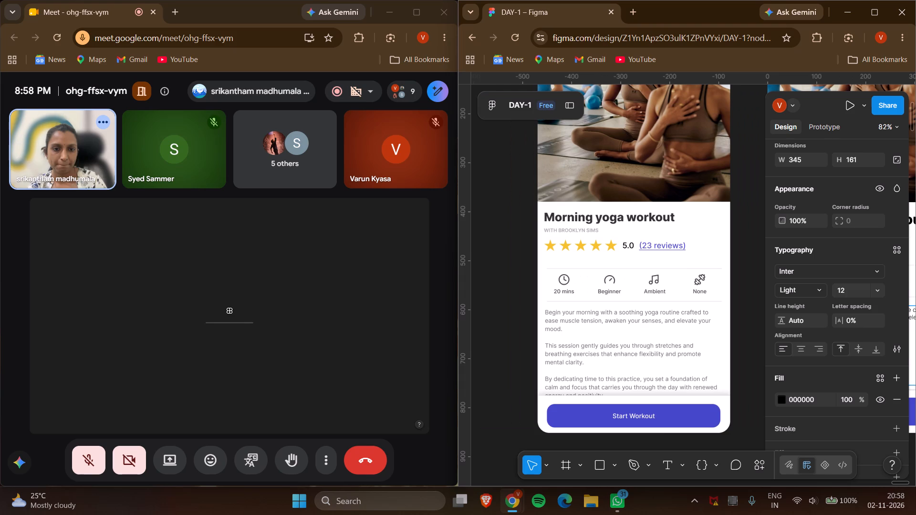
{"action": "key", "text": "space"}
{"action": "scroll", "coordinate": [553, 366], "scroll_direction": "right", "scroll_amount": 1}
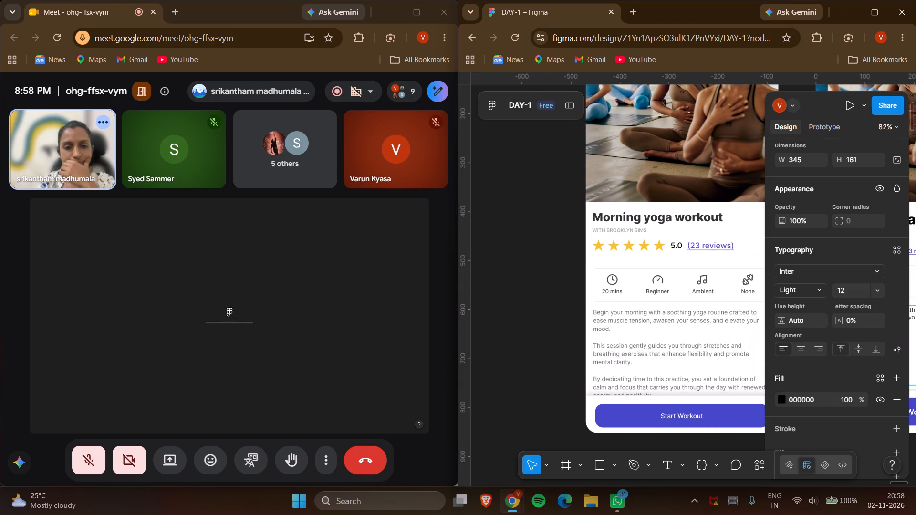
{"action": "type", "text": "see"}
{"action": "scroll", "coordinate": [553, 366], "scroll_direction": "left", "scroll_amount": 2}
{"action": "key", "text": "BackSpace"}
{"action": "type", "text": "ssion"}
{"action": "scroll", "coordinate": [553, 366], "scroll_direction": "right", "scroll_amount": 2}
{"action": "key", "text": "space"}
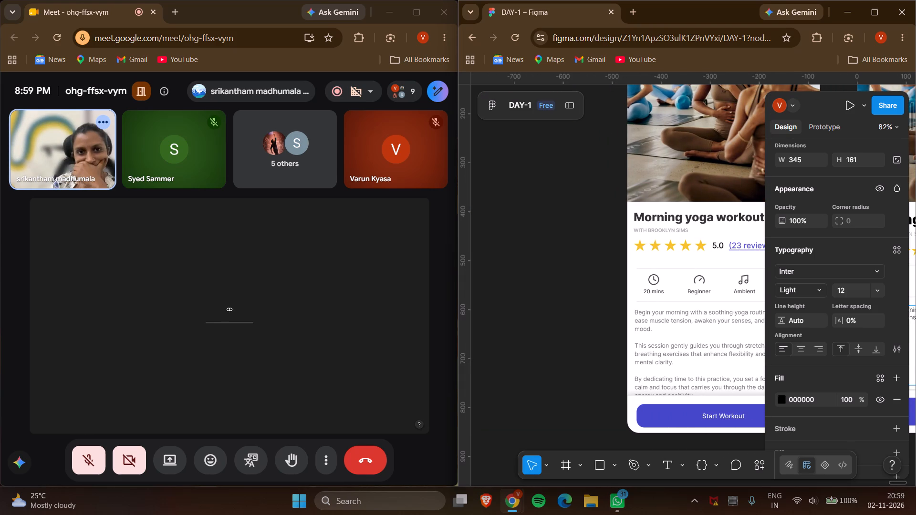
{"action": "type", "text": "gently guides you through"}
{"action": "scroll", "coordinate": [553, 366], "scroll_direction": "left", "scroll_amount": 1}
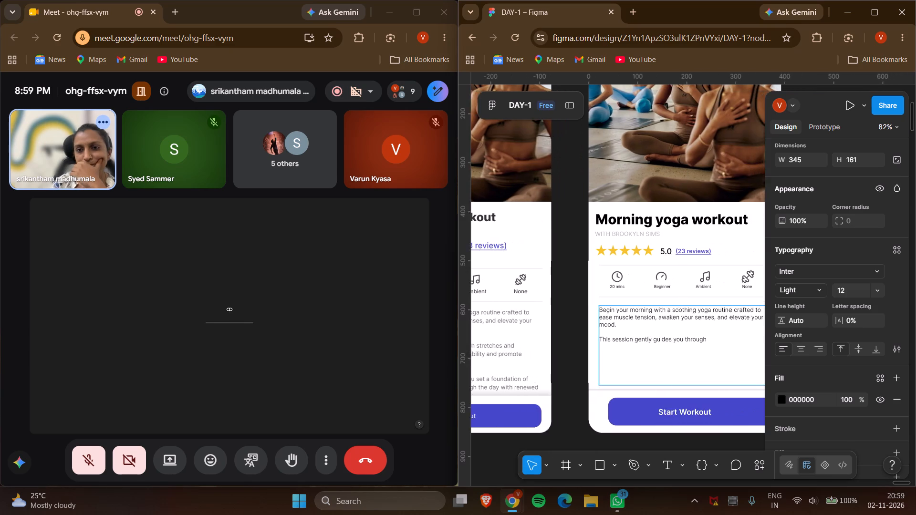
Continue the second description paragraph with "streches and breathing excercises that enhance flexibility".
{"action": "scroll", "coordinate": [553, 366], "scroll_direction": "left", "scroll_amount": 1}
{"action": "key", "text": "space"}
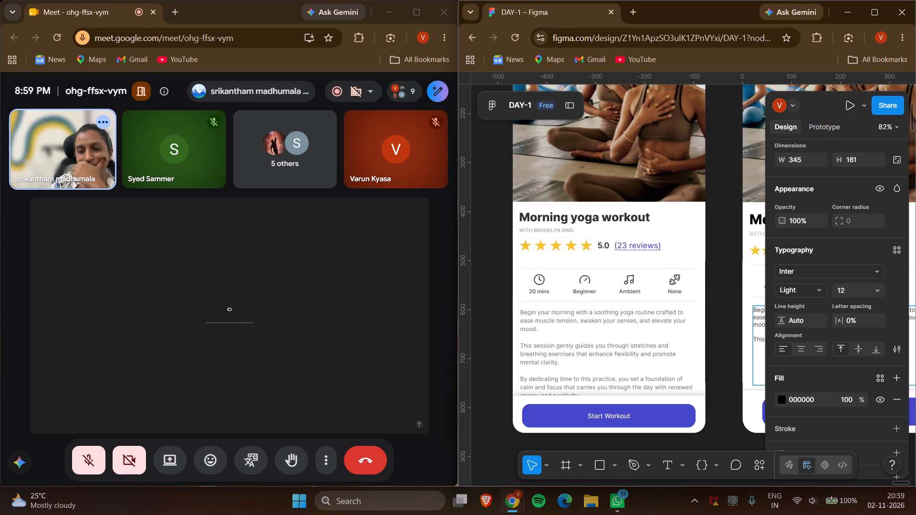
{"action": "type", "text": "streches and breathing e"}
{"action": "type", "text": "xcercises that en"}
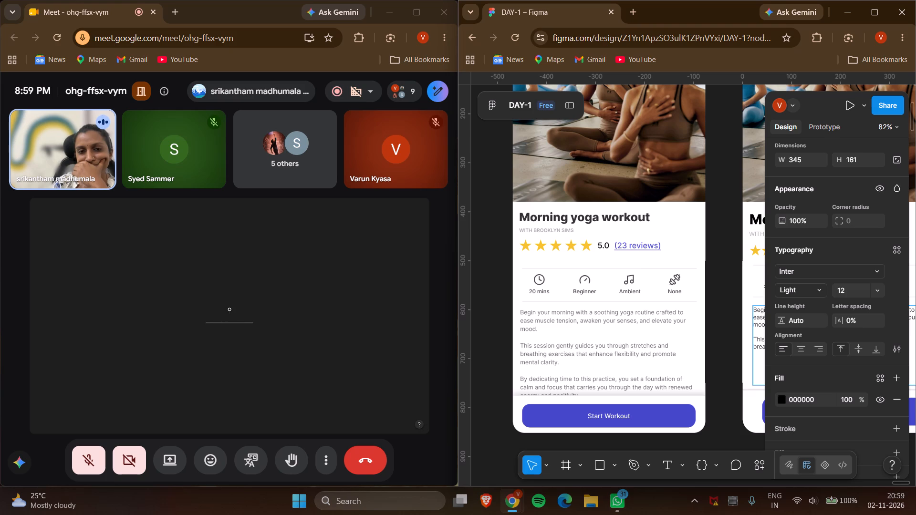
{"action": "scroll", "coordinate": [553, 366], "scroll_direction": "left", "scroll_amount": 2}
{"action": "type", "text": "hance"}
{"action": "key", "text": "space"}
{"action": "scroll", "coordinate": [553, 366], "scroll_direction": "right", "scroll_amount": 1}
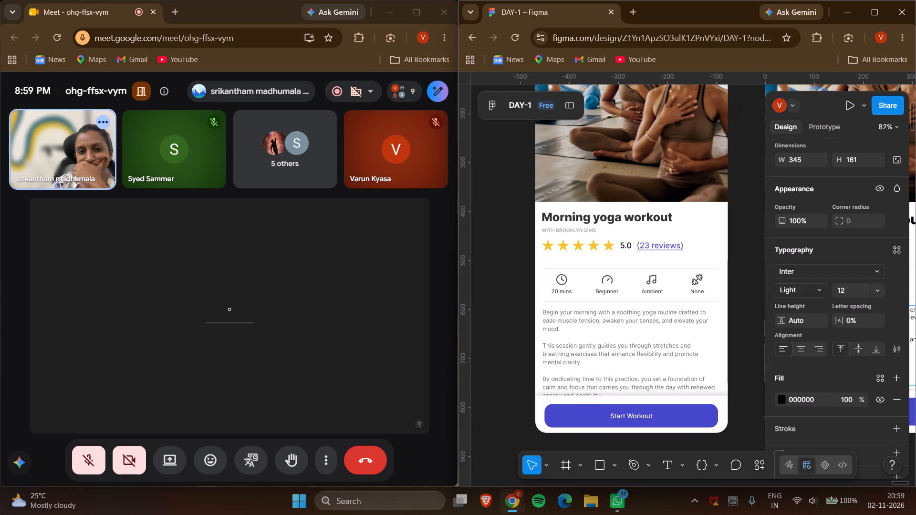
{"action": "scroll", "coordinate": [553, 366], "scroll_direction": "right", "scroll_amount": 1}
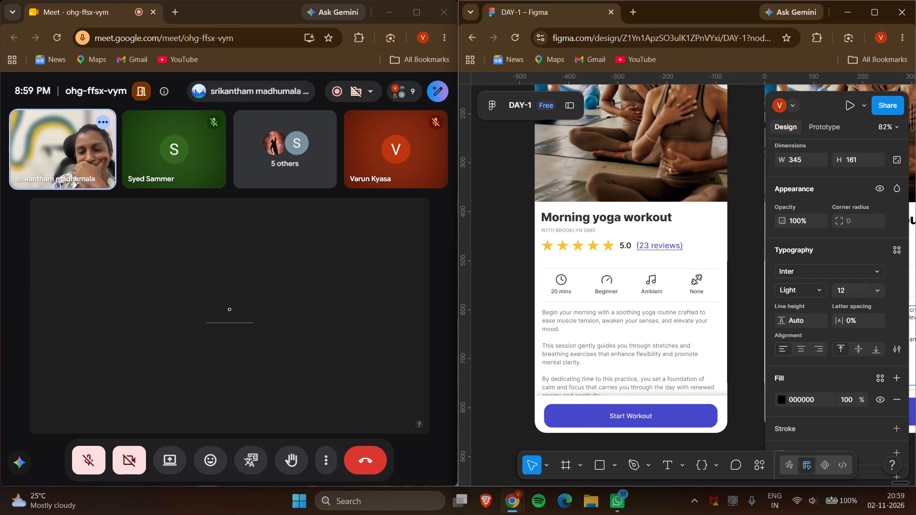
{"action": "key", "text": "space"}
{"action": "type", "text": "flexibility"}
{"action": "scroll", "coordinate": [553, 366], "scroll_direction": "left", "scroll_amount": 2}
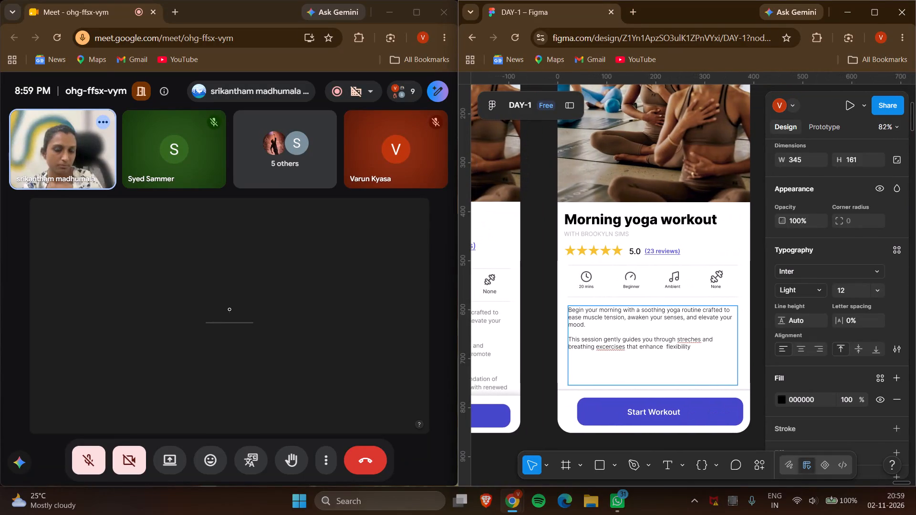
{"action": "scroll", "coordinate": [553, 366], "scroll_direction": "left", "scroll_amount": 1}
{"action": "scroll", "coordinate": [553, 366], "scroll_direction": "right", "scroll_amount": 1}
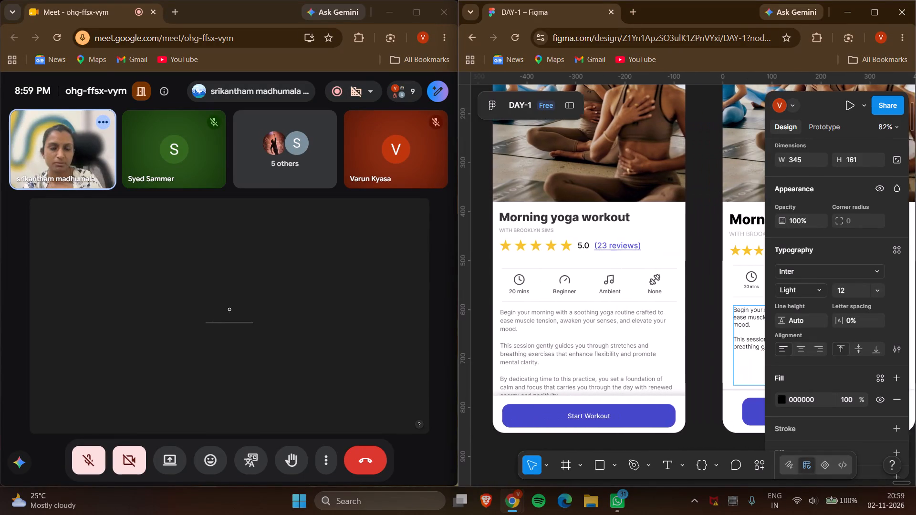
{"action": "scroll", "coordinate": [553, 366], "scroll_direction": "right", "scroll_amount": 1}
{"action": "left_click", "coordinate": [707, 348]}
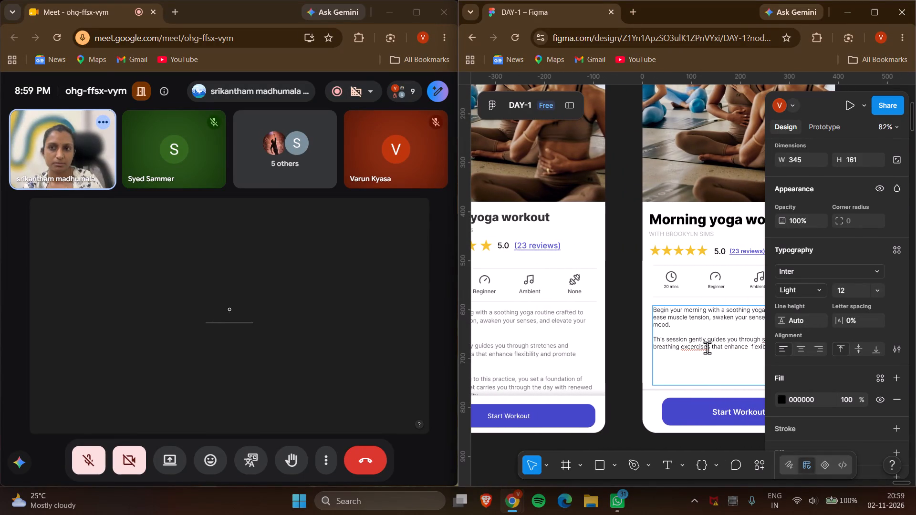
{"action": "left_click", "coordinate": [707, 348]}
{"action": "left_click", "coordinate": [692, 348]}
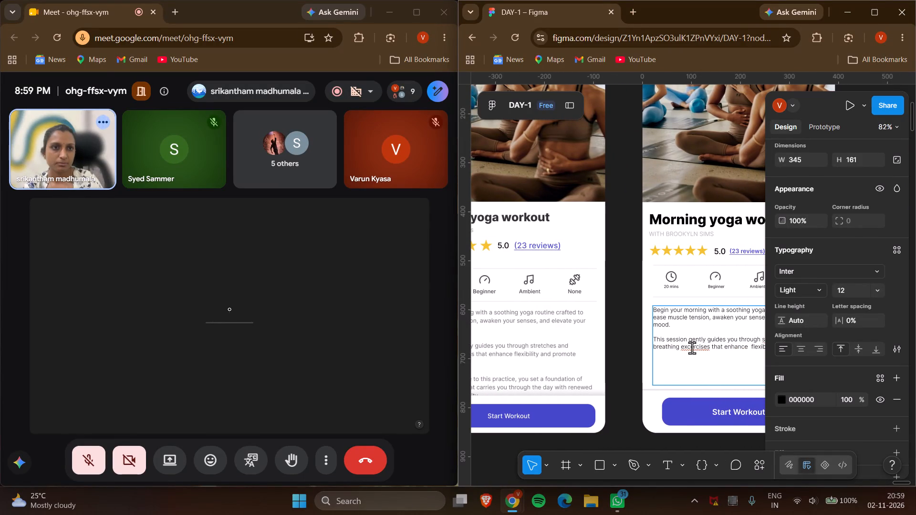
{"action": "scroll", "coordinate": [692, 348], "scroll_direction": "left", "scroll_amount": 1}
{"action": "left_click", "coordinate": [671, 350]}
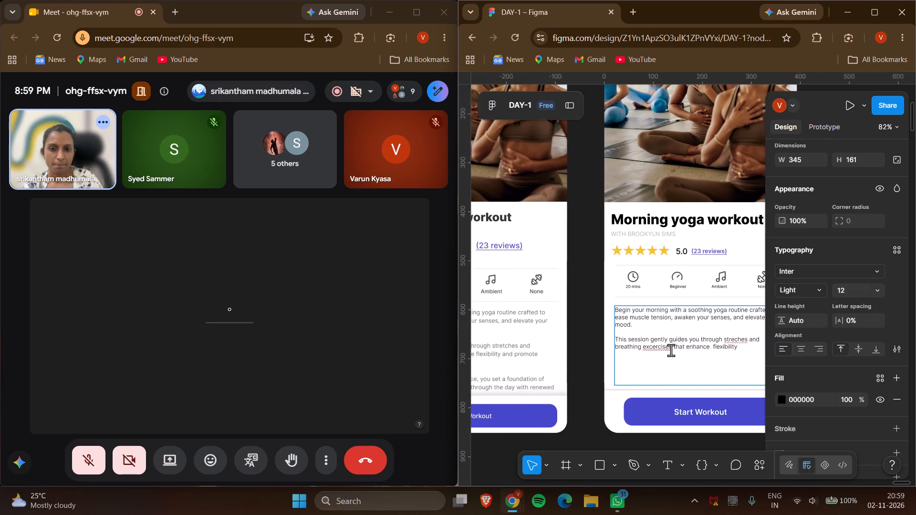
Finish the second description paragraph with "and promote mental clarity.".
{"action": "key", "text": "space"}
{"action": "type", "text": "and promote menta"}
{"action": "key", "text": "space"}
{"action": "key", "text": "BackSpace"}
{"action": "key", "text": "l"}
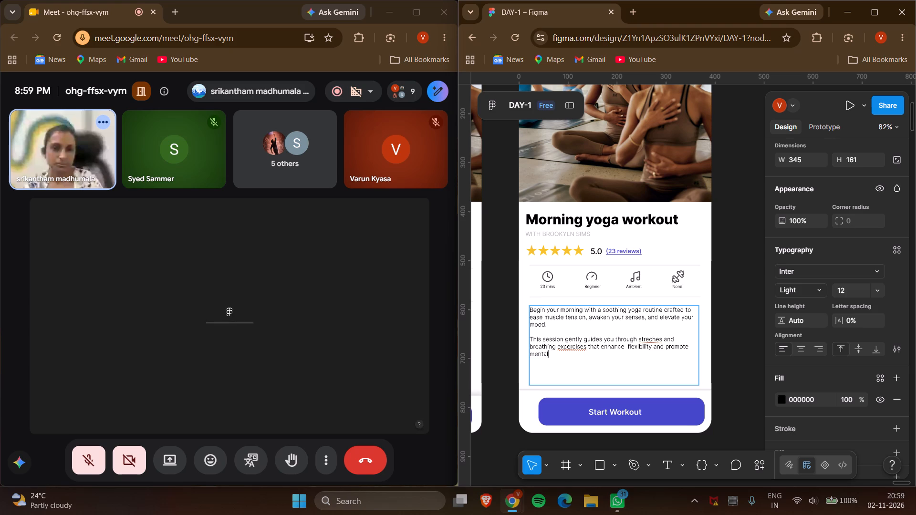
{"action": "scroll", "coordinate": [671, 350], "scroll_direction": "left", "scroll_amount": 1}
{"action": "key", "text": "space"}
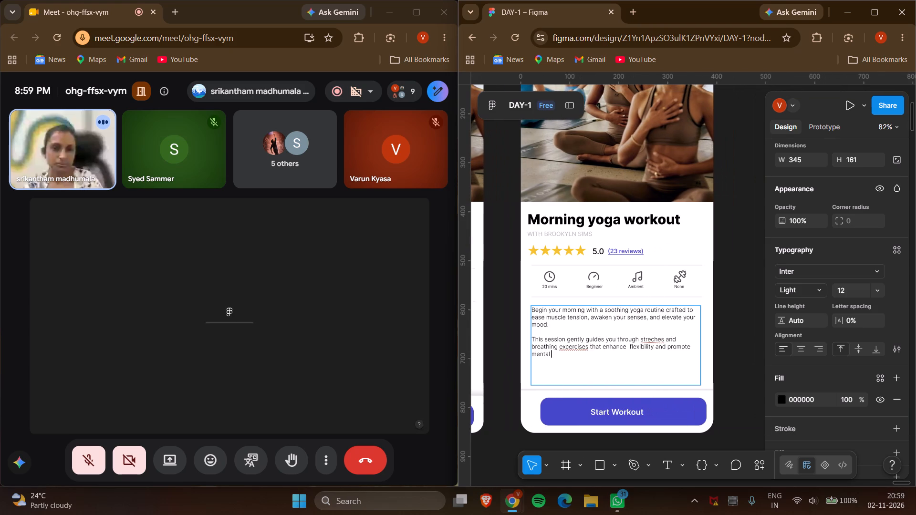
{"action": "type", "text": "clarity"}
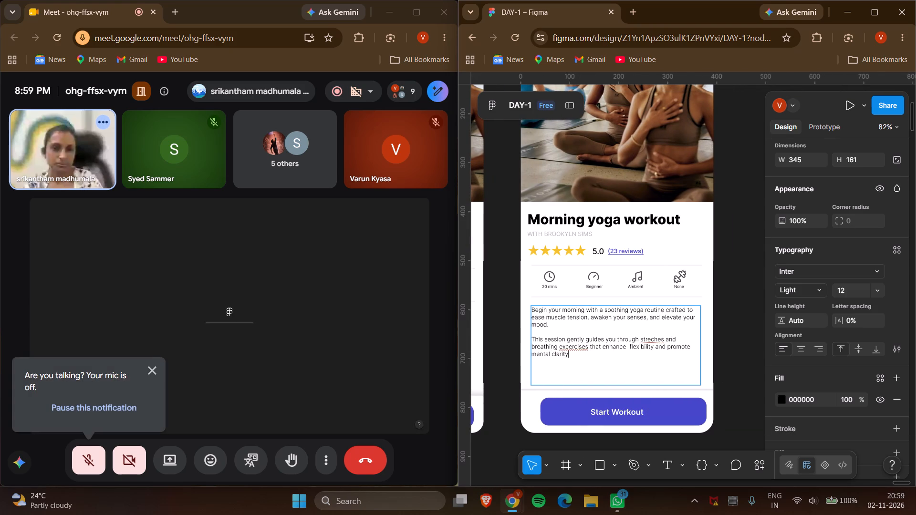
{"action": "scroll", "coordinate": [671, 350], "scroll_direction": "right", "scroll_amount": 1}
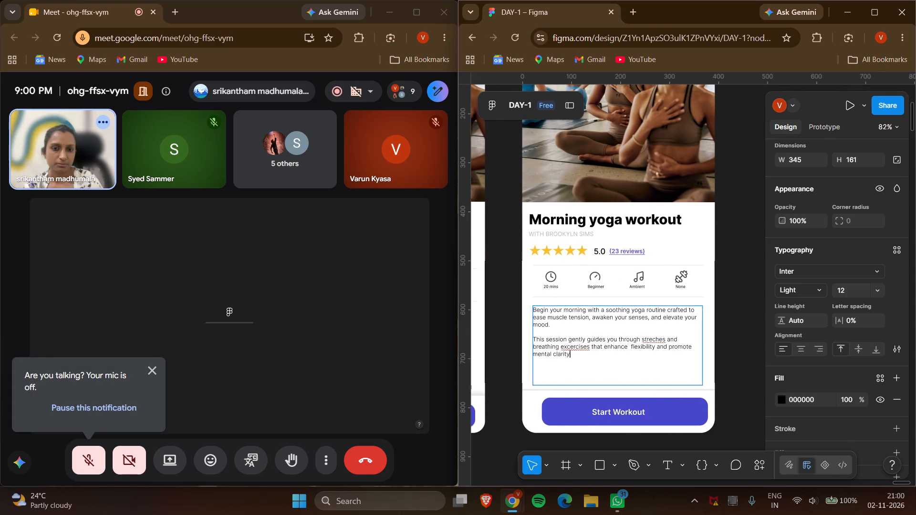
{"action": "scroll", "coordinate": [671, 350], "scroll_direction": "right", "scroll_amount": 1}
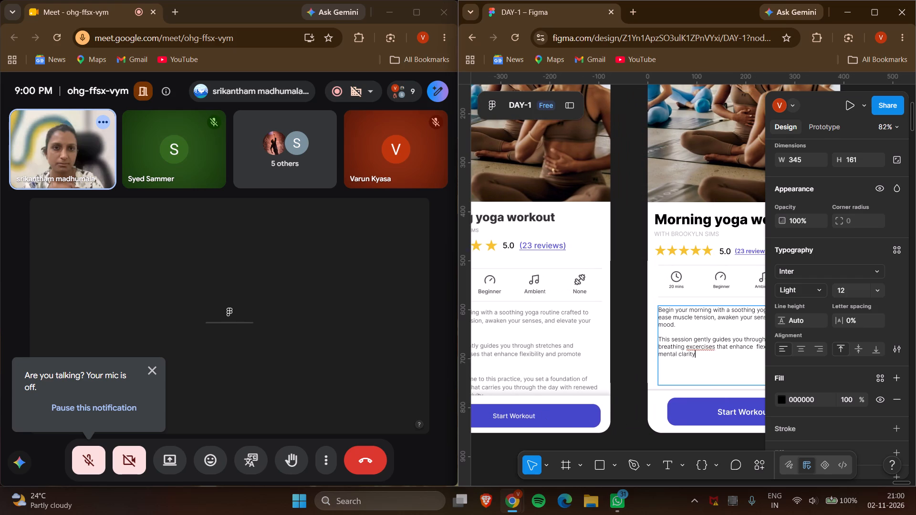
{"action": "scroll", "coordinate": [671, 350], "scroll_direction": "right", "scroll_amount": 1}
{"action": "key", "text": "period"}
Start a third description paragraph, after a blank line, with "By dedicating time to this practise,you set a foundation of".
{"action": "key", "text": "Return"}
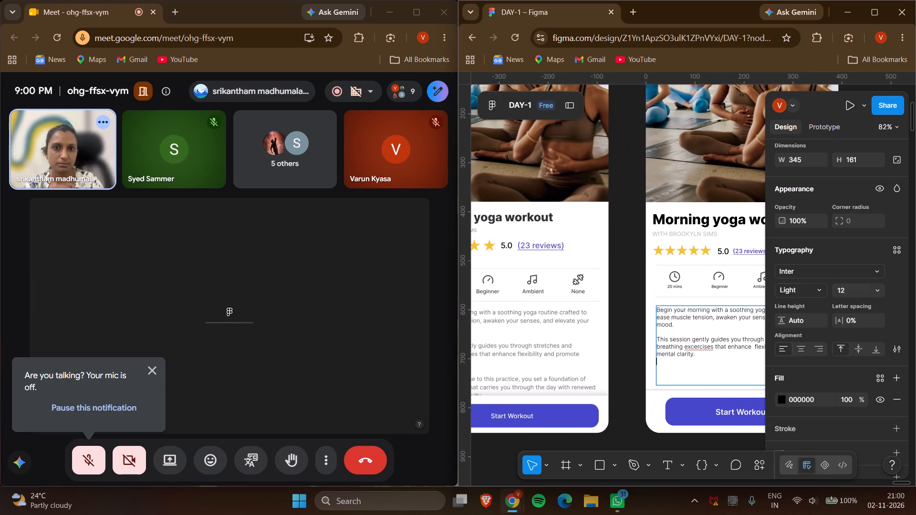
{"action": "scroll", "coordinate": [671, 350], "scroll_direction": "right", "scroll_amount": 2}
{"action": "key", "text": "Return"}
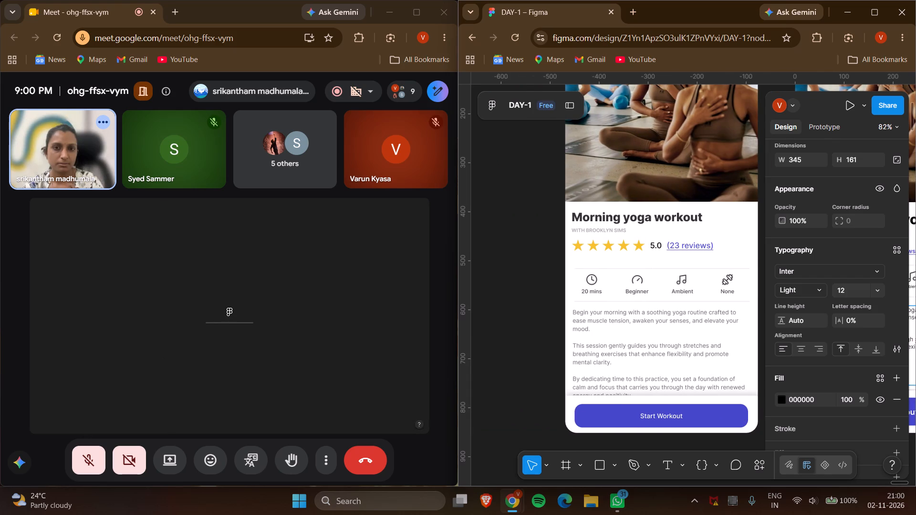
{"action": "type", "text": "By dedicating time to"}
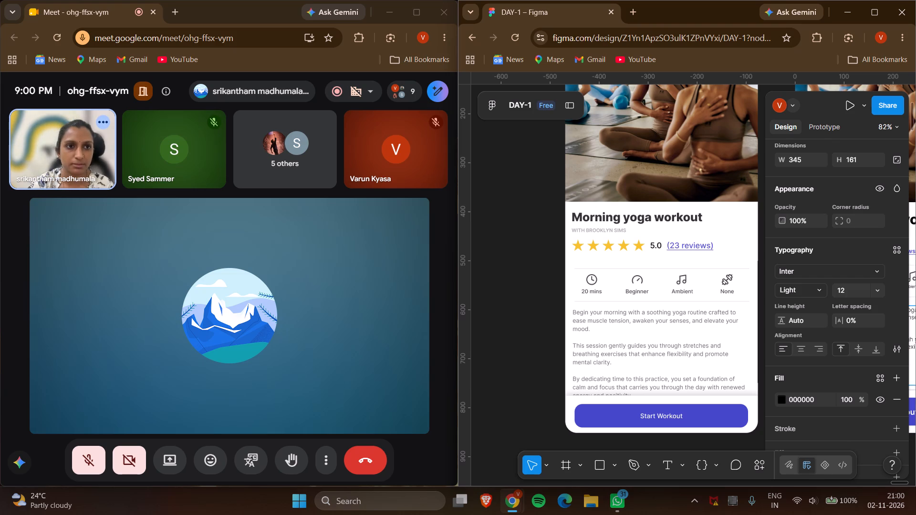
{"action": "key", "text": "space"}
{"action": "type", "text": "this"}
{"action": "key", "text": "space"}
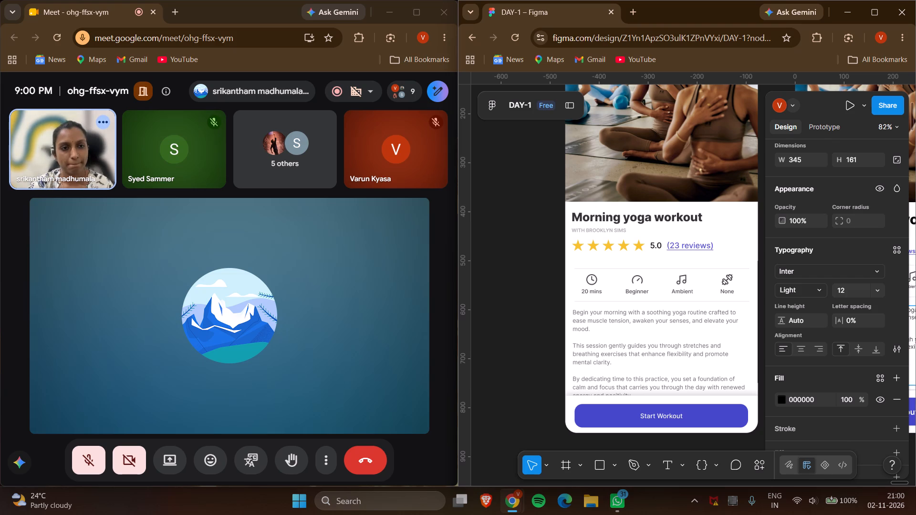
{"action": "type", "text": "practise"}
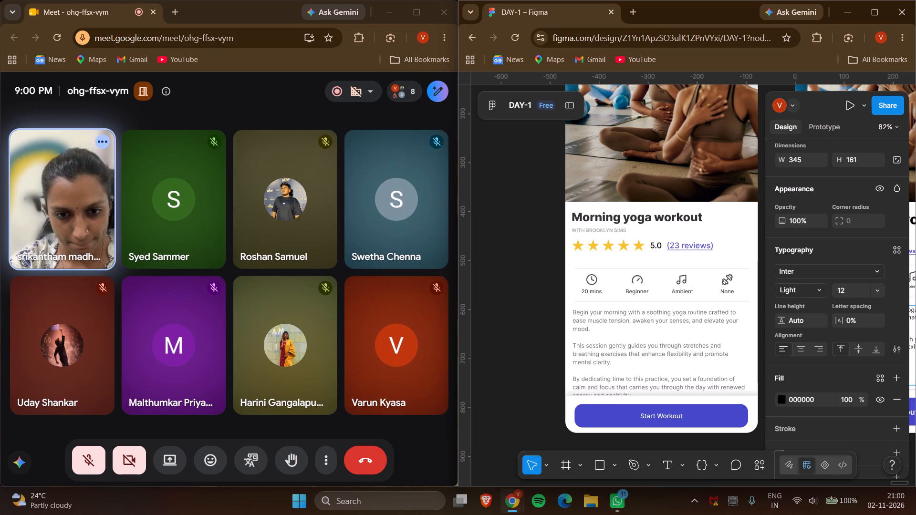
{"action": "type", "text": ",yo"}
{"action": "key", "text": "u"}
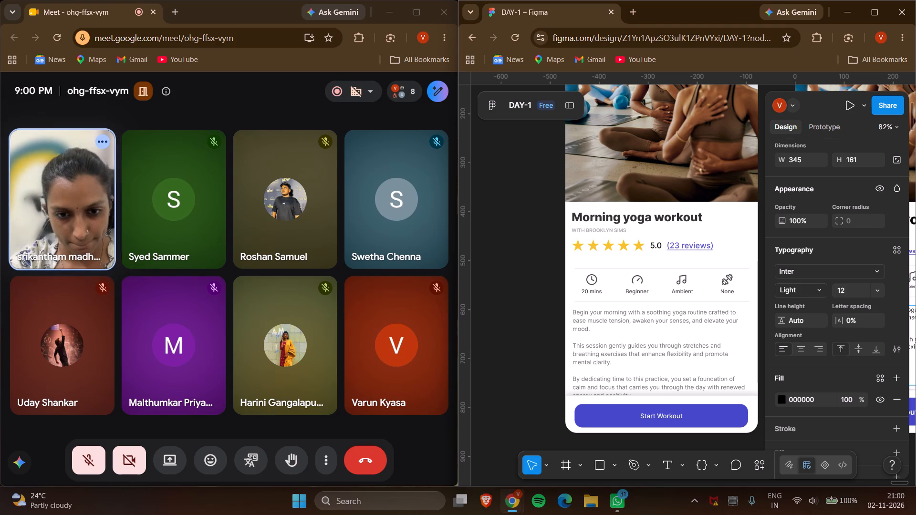
{"action": "scroll", "coordinate": [671, 350], "scroll_direction": "left", "scroll_amount": 2}
{"action": "key", "text": "space"}
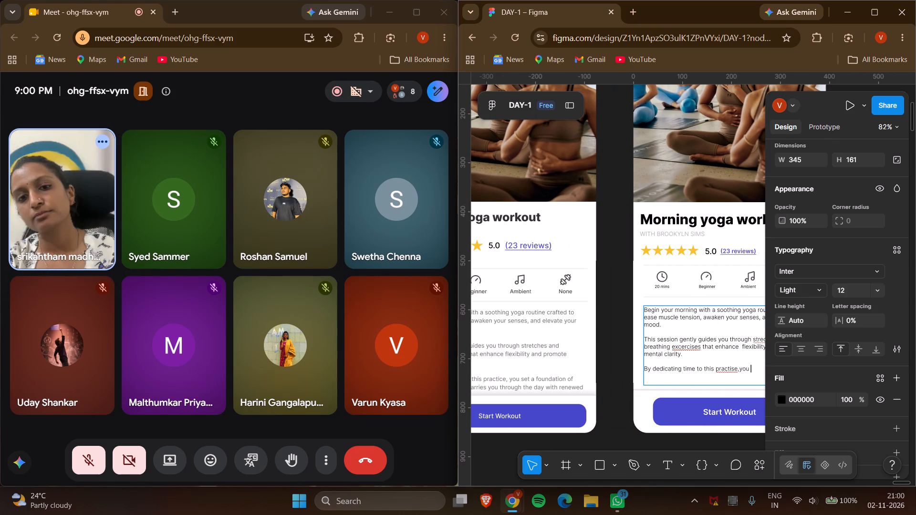
{"action": "type", "text": "set a foundation of"}
{"action": "key", "text": "space"}
Continue the third description paragraph with "calm and focus that carries you".
{"action": "scroll", "coordinate": [671, 350], "scroll_direction": "left", "scroll_amount": 1}
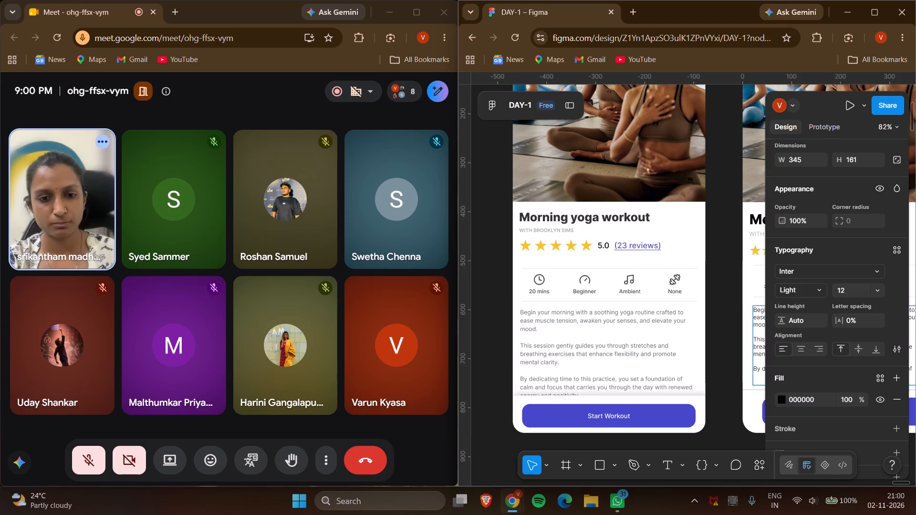
{"action": "scroll", "coordinate": [671, 350], "scroll_direction": "left", "scroll_amount": 1}
{"action": "type", "text": "calm and"}
{"action": "key", "text": "space"}
{"action": "scroll", "coordinate": [671, 350], "scroll_direction": "right", "scroll_amount": 1}
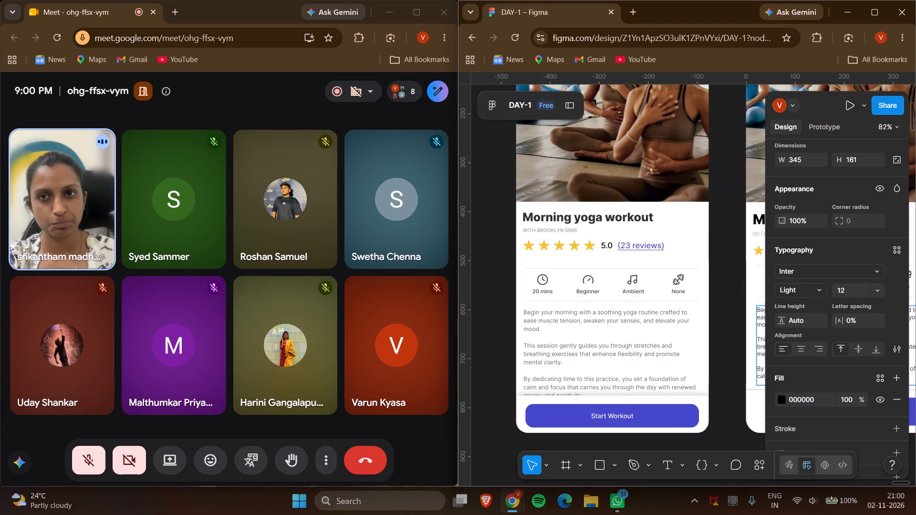
{"action": "scroll", "coordinate": [671, 350], "scroll_direction": "right", "scroll_amount": 1}
{"action": "type", "text": "focus"}
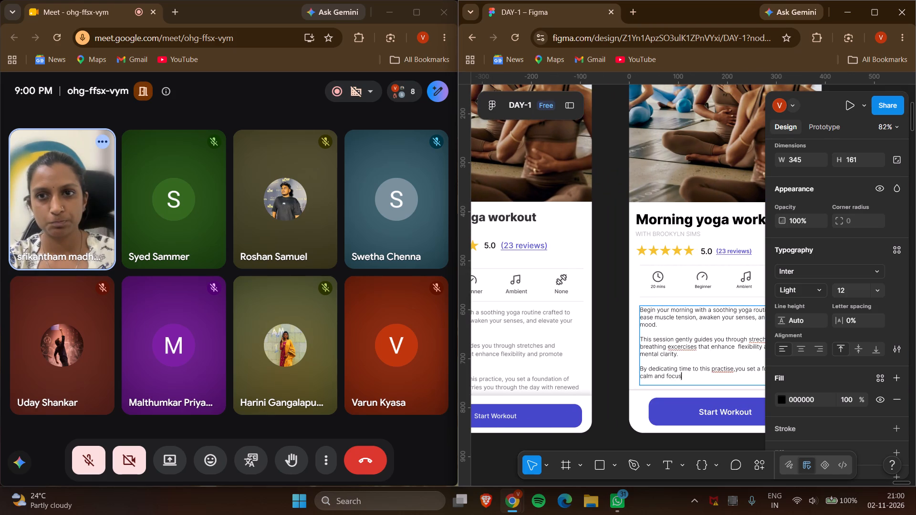
{"action": "key", "text": "space"}
{"action": "scroll", "coordinate": [671, 350], "scroll_direction": "right", "scroll_amount": 1}
{"action": "type", "text": "that carries your"}
{"action": "key", "text": "space"}
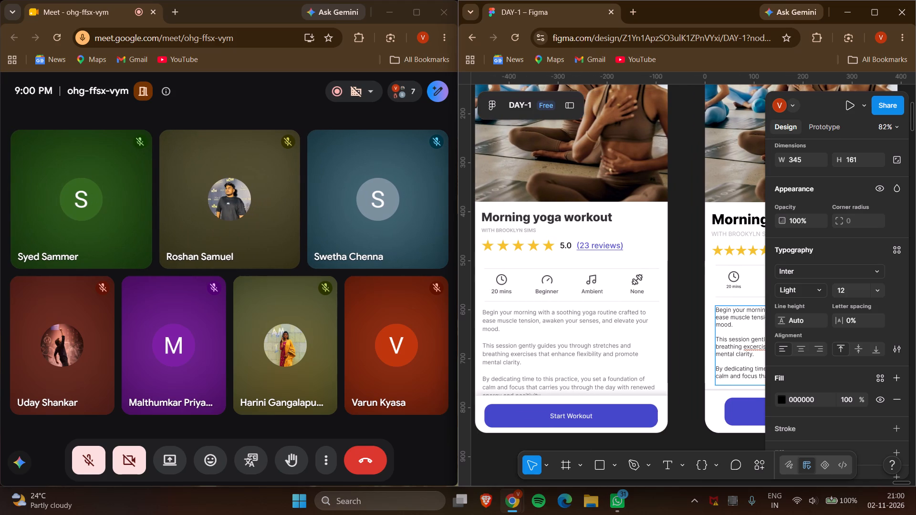
{"action": "scroll", "coordinate": [671, 350], "scroll_direction": "left", "scroll_amount": 1}
{"action": "key", "text": "BackSpace"}
{"action": "key", "text": "BackSpace"}
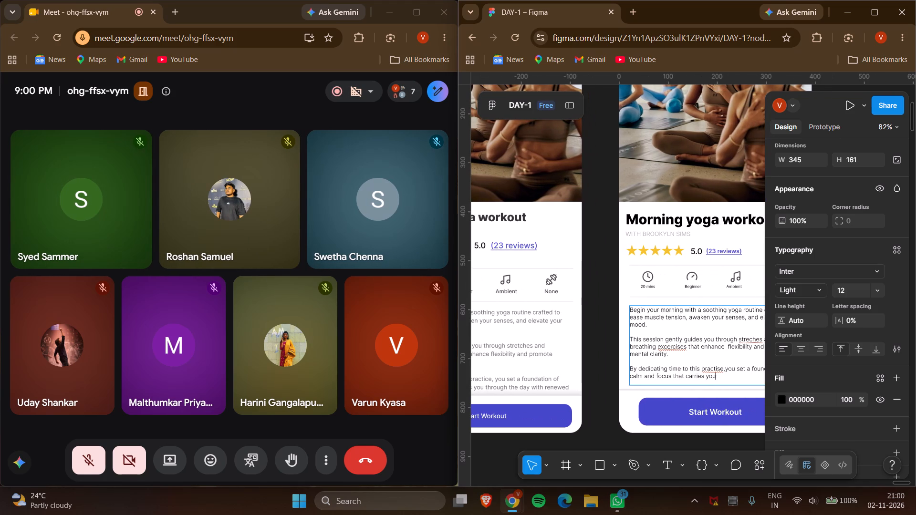
Finish the third description paragraph with "through a day with renewed".
{"action": "key", "text": "space"}
{"action": "type", "text": "through"}
{"action": "scroll", "coordinate": [671, 350], "scroll_direction": "right", "scroll_amount": 1}
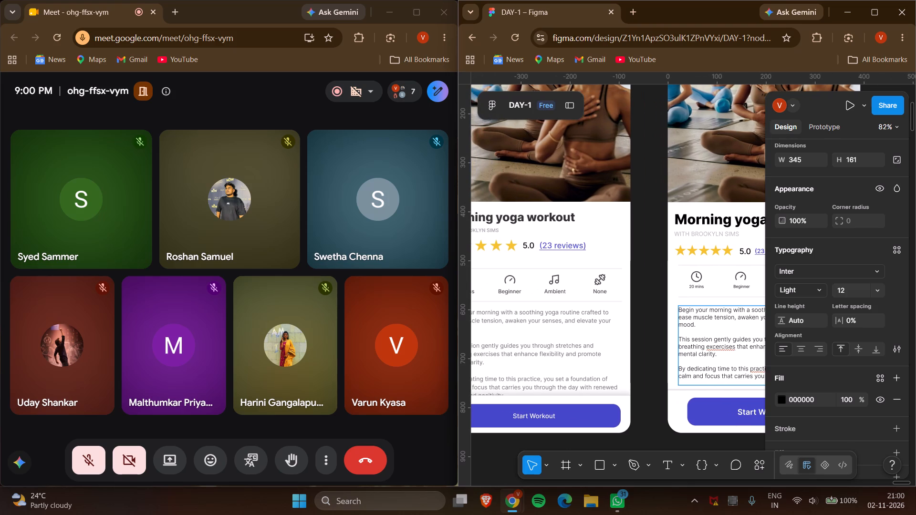
{"action": "scroll", "coordinate": [671, 350], "scroll_direction": "right", "scroll_amount": 1}
{"action": "key", "text": "space"}
{"action": "type", "text": "a da"}
{"action": "type", "text": "y with"}
{"action": "key", "text": "space"}
{"action": "scroll", "coordinate": [671, 350], "scroll_direction": "right", "scroll_amount": 1}
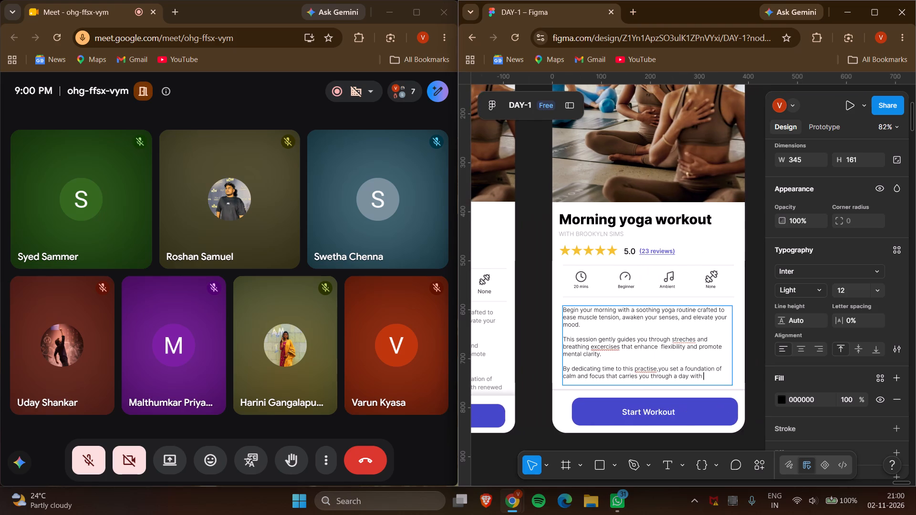
{"action": "scroll", "coordinate": [671, 350], "scroll_direction": "right", "scroll_amount": 1}
{"action": "type", "text": "renewed"}
{"action": "scroll", "coordinate": [671, 350], "scroll_direction": "right", "scroll_amount": 1}
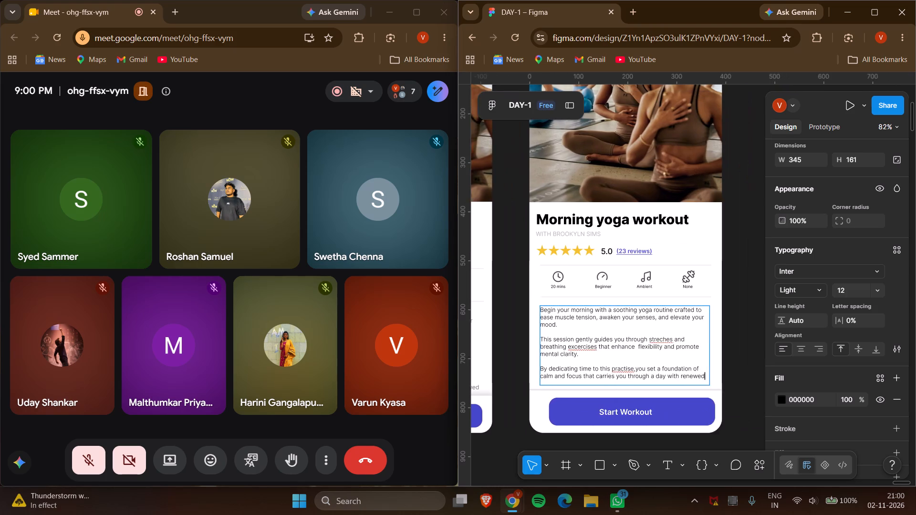
{"action": "scroll", "coordinate": [671, 350], "scroll_direction": "right", "scroll_amount": 1}
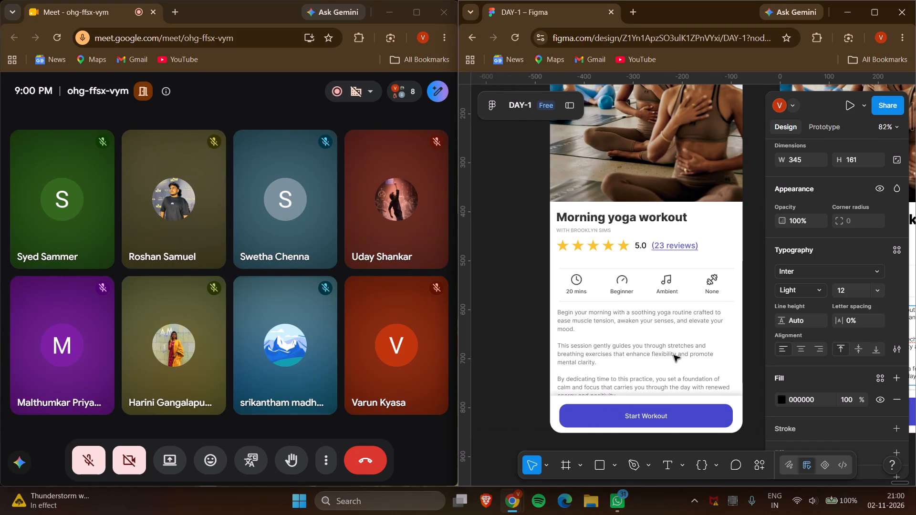
Recolour the whole description text to grey 6E6E6E, sampled from the reference screen's description text.
{"action": "scroll", "coordinate": [674, 355], "scroll_direction": "left", "scroll_amount": 1}
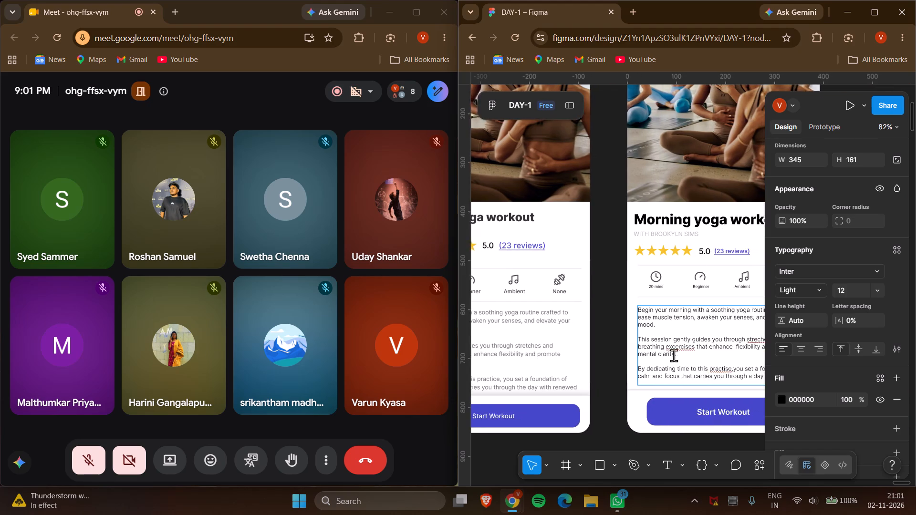
{"action": "scroll", "coordinate": [674, 355], "scroll_direction": "left", "scroll_amount": 2}
{"action": "left_click", "coordinate": [663, 355]}
{"action": "key", "text": "ctrl+a"}
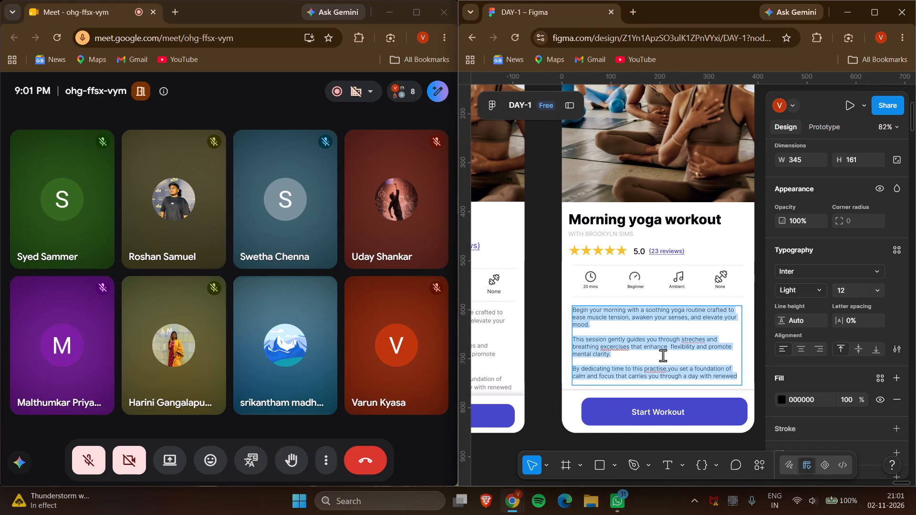
{"action": "scroll", "coordinate": [676, 355], "scroll_direction": "right", "scroll_amount": 2}
{"action": "left_click", "coordinate": [779, 397]}
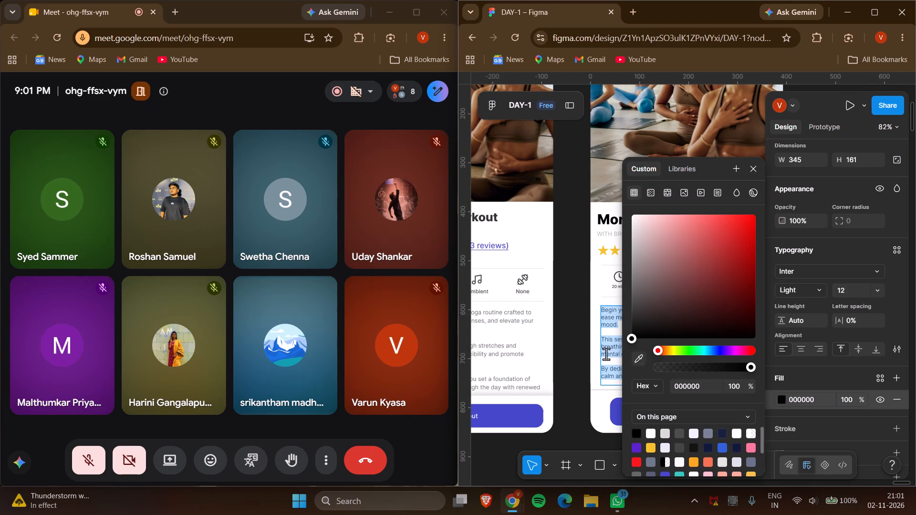
{"action": "left_click", "coordinate": [637, 358]}
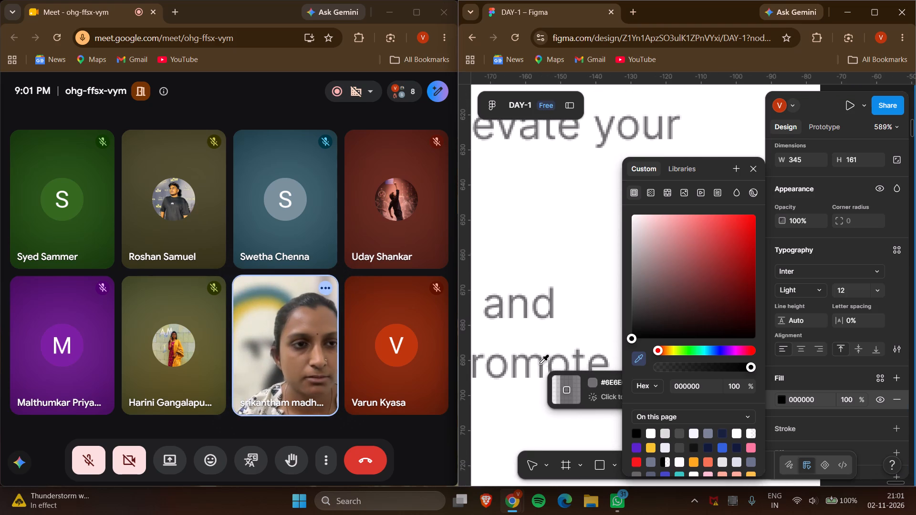
{"action": "left_click", "coordinate": [540, 363]}
{"action": "scroll", "coordinate": [540, 363], "scroll_direction": "left", "scroll_amount": 1}
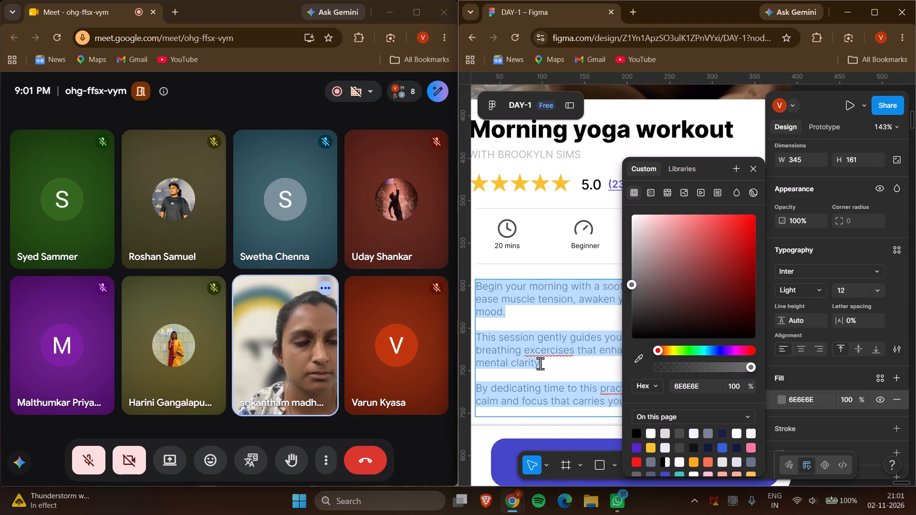
{"action": "scroll", "coordinate": [540, 363], "scroll_direction": "left", "scroll_amount": 1}
{"action": "left_click", "coordinate": [546, 366]}
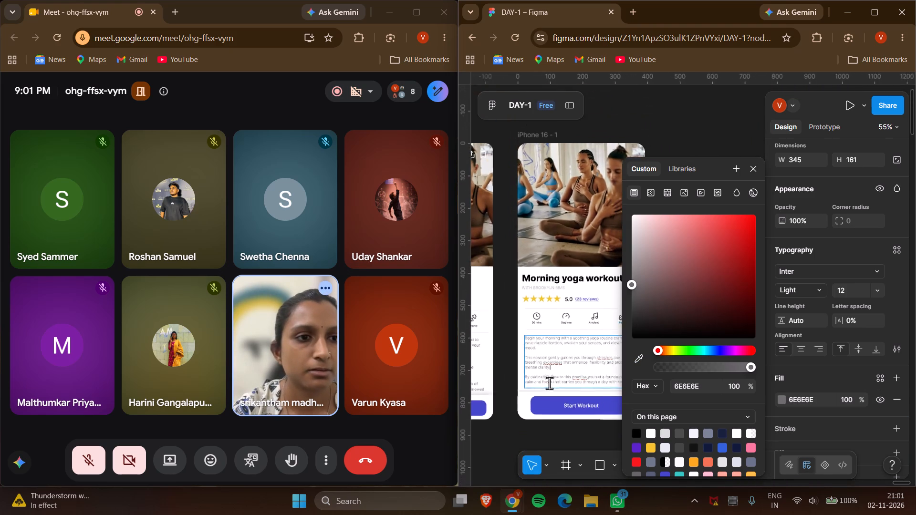
Set the font weight of the whole description text to Medium and deselect it.
{"action": "scroll", "coordinate": [533, 394], "scroll_direction": "right", "scroll_amount": 1}
{"action": "left_click", "coordinate": [600, 373]}
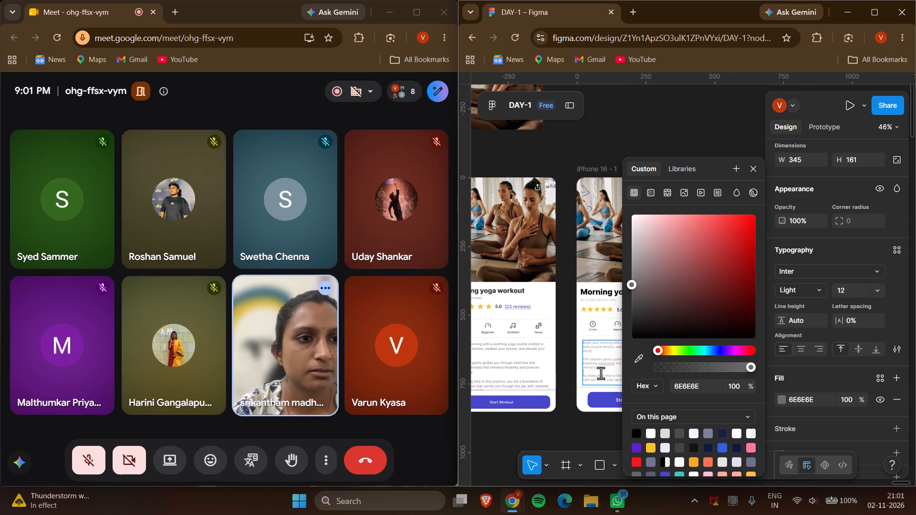
{"action": "key", "text": "ctrl+a"}
{"action": "left_click", "coordinate": [799, 290]}
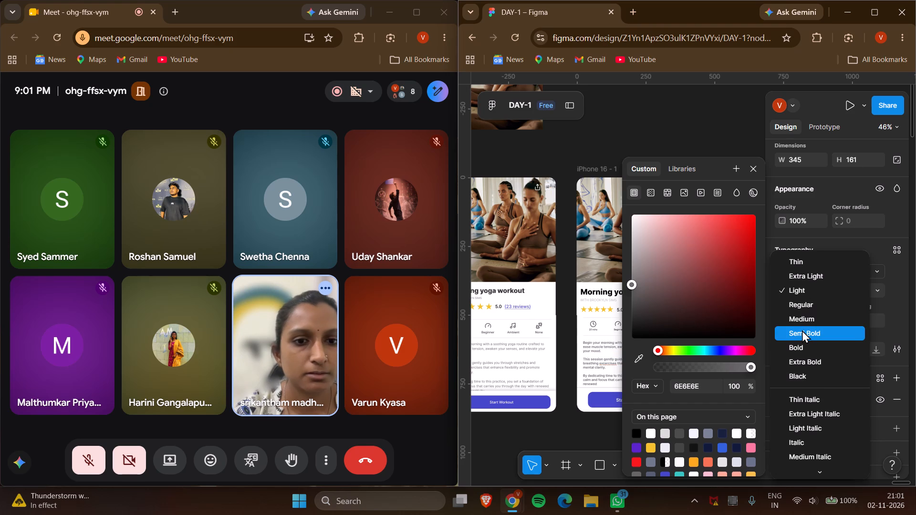
{"action": "left_click", "coordinate": [803, 322]}
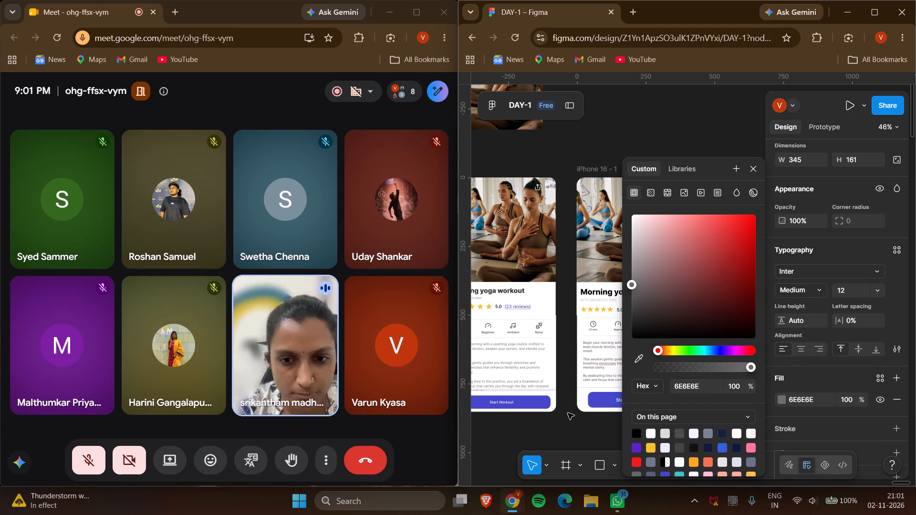
{"action": "left_click", "coordinate": [557, 425]}
{"action": "left_click", "coordinate": [563, 443]}
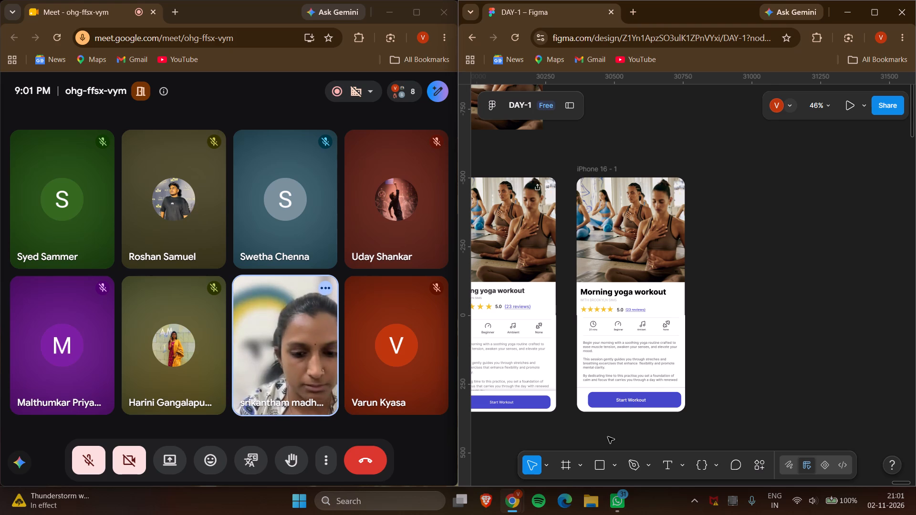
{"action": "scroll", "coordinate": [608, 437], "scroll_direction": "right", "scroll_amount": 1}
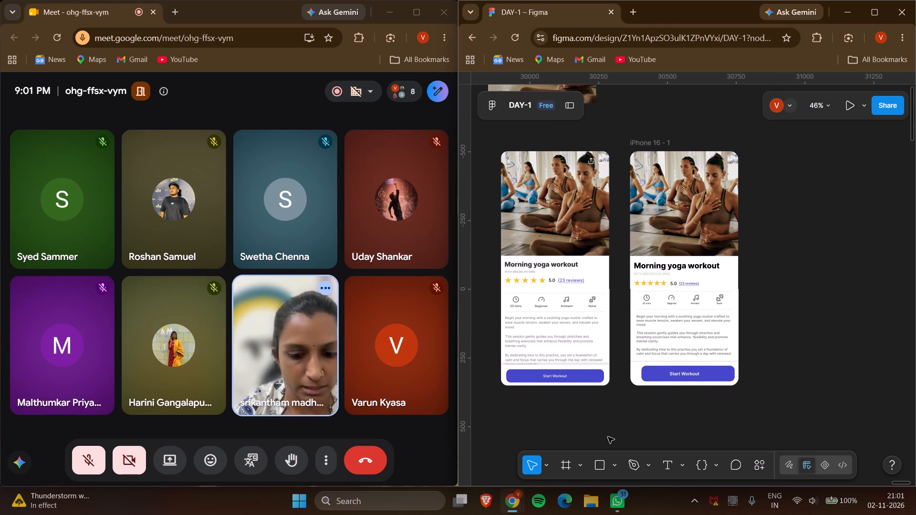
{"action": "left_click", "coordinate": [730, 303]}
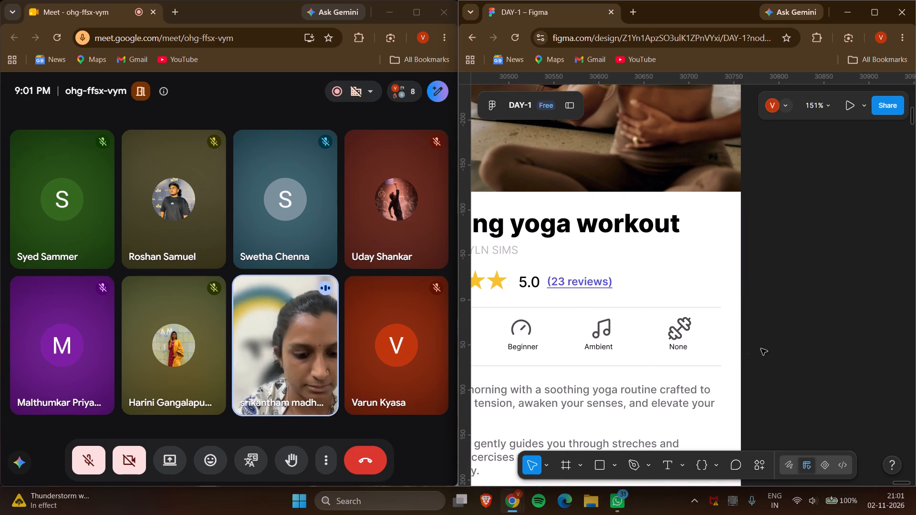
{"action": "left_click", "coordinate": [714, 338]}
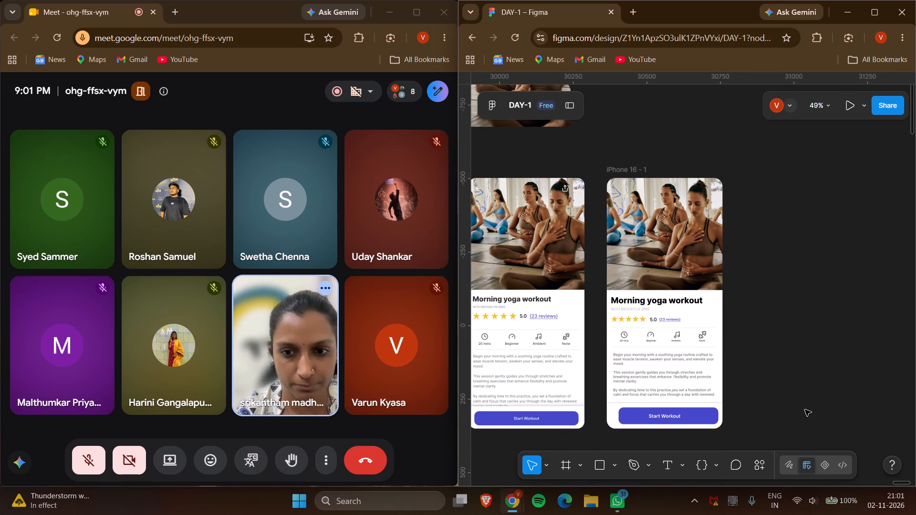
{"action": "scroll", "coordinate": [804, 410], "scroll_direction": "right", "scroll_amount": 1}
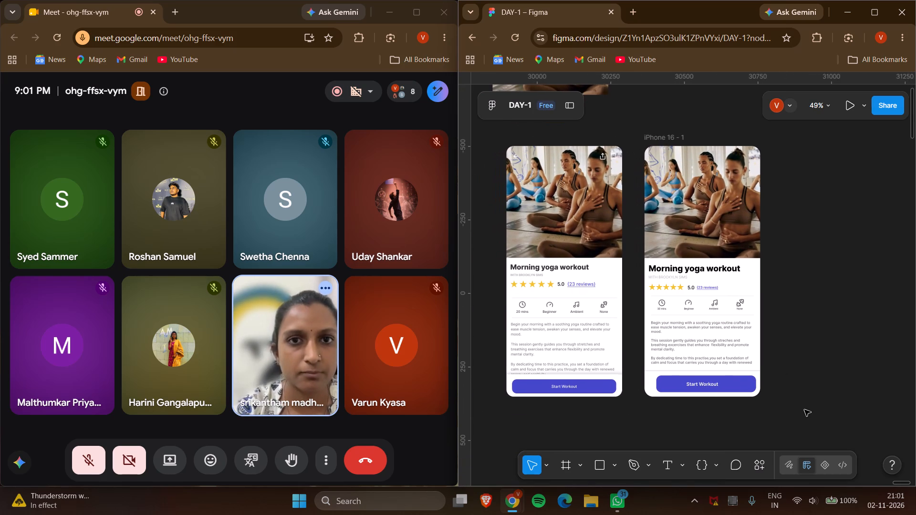
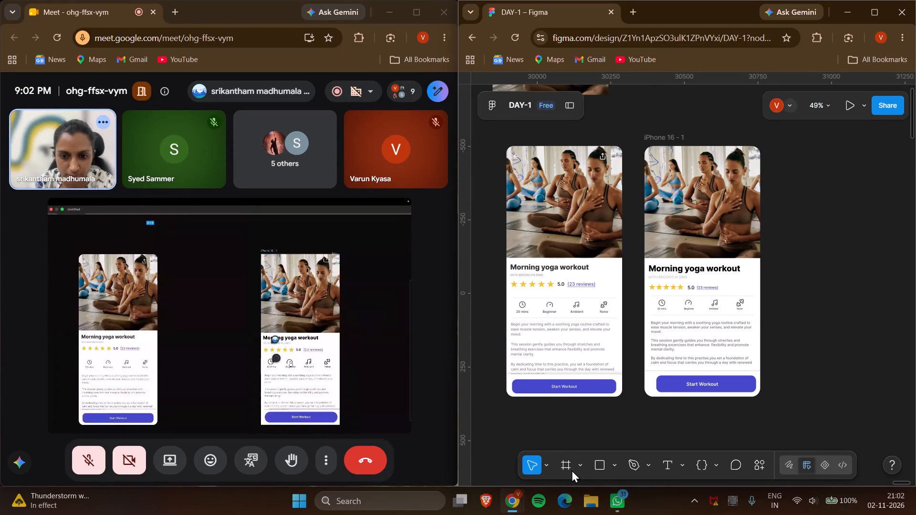
Find the Kuro app through the Windows search and open it.
{"action": "left_click", "coordinate": [381, 501]}
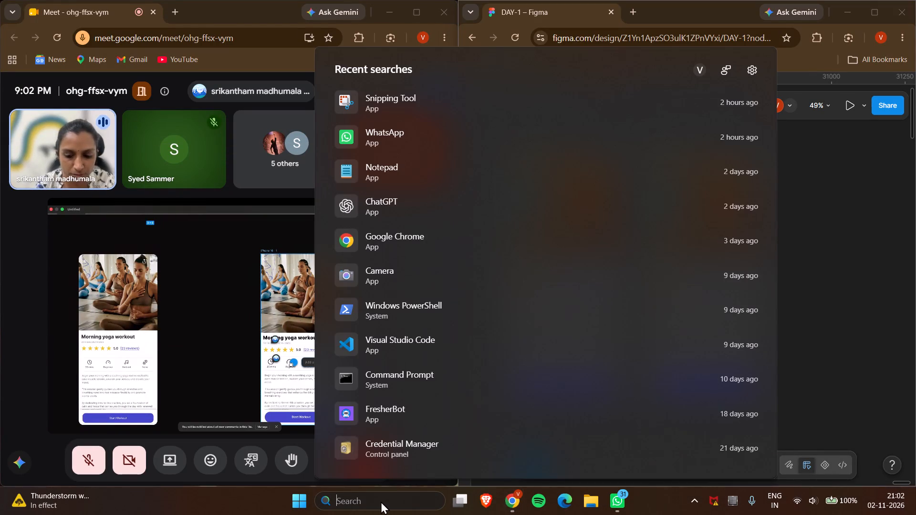
{"action": "type", "text": "ku"}
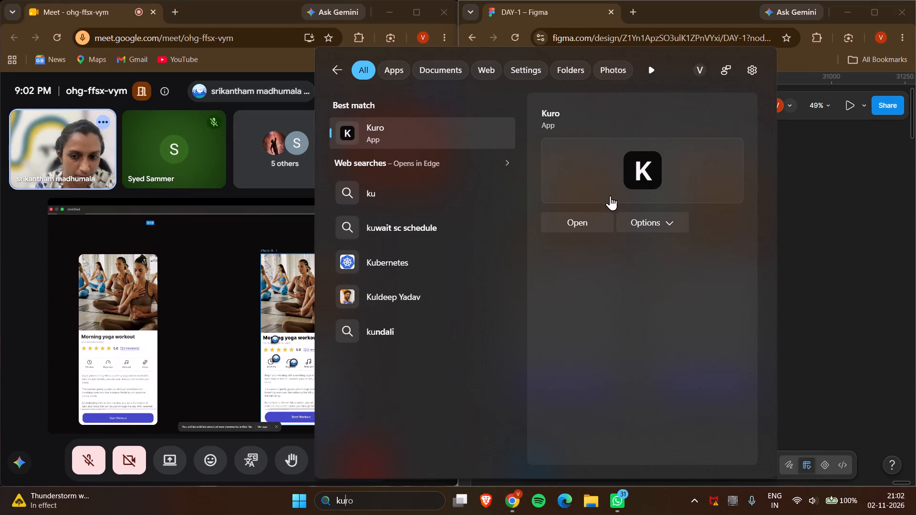
{"action": "left_click", "coordinate": [592, 215]}
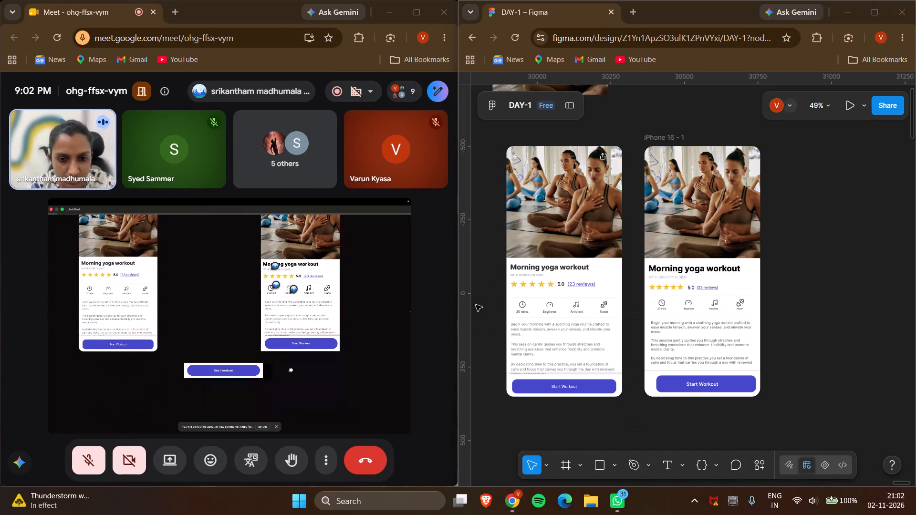
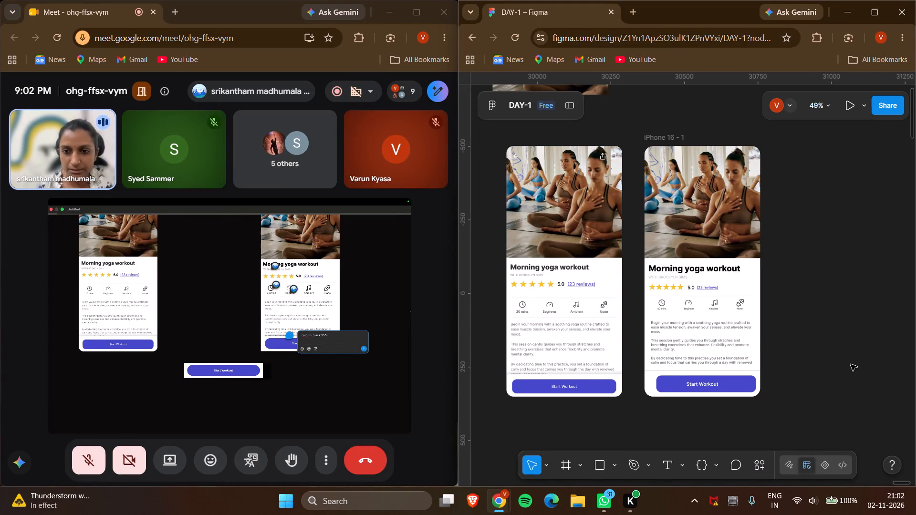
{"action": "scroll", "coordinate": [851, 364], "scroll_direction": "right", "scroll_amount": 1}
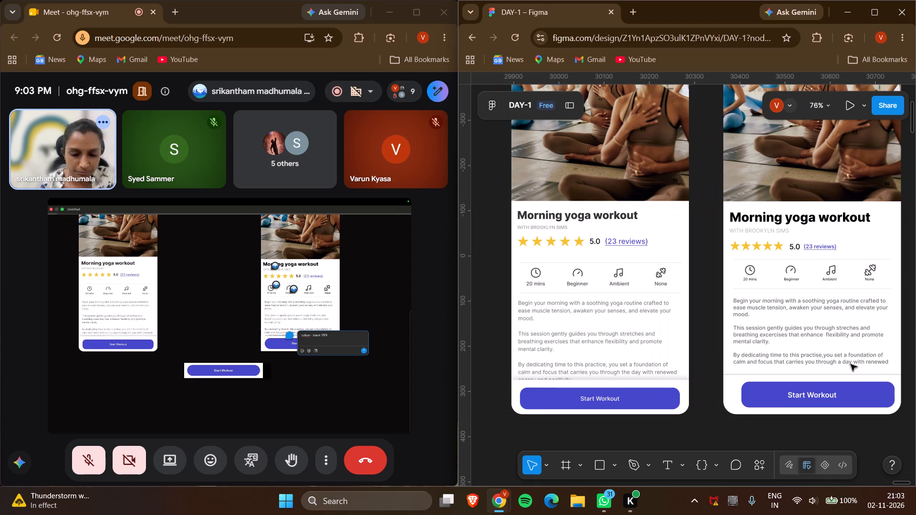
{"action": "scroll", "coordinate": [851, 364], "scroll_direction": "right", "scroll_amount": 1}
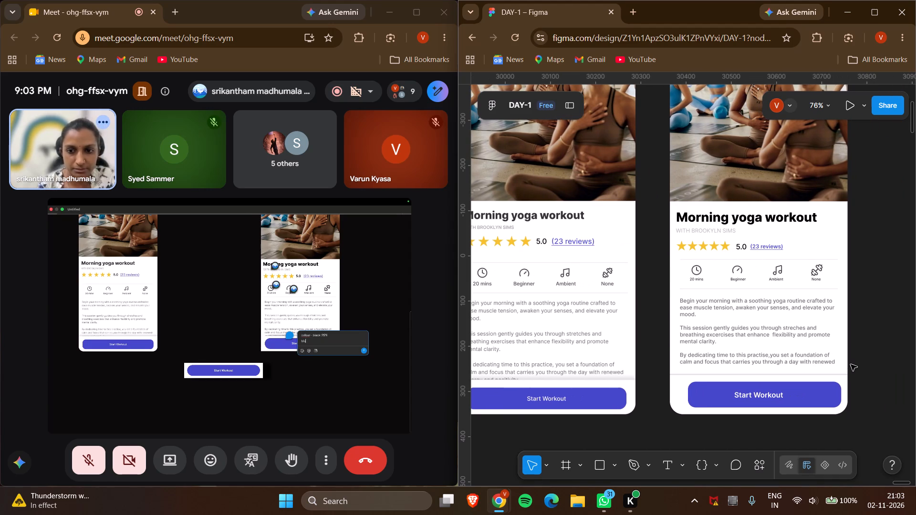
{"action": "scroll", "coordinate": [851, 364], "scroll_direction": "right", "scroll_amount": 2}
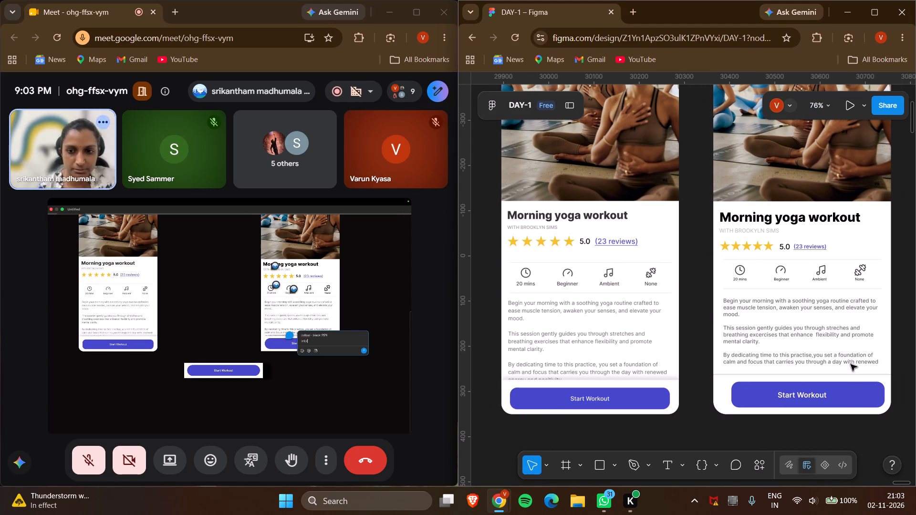
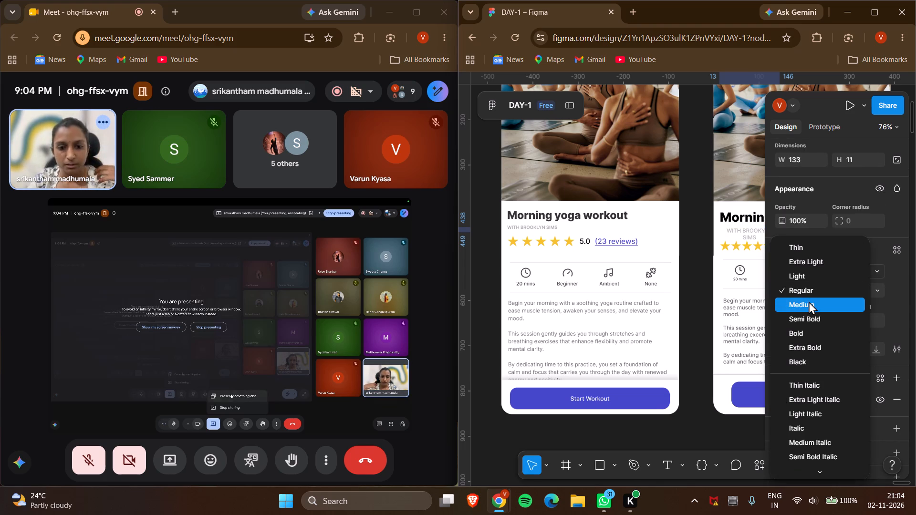
Set the grey instructor byline beneath the copy's Morning yoga workout heading to Semi Bold weight.
{"action": "left_click", "coordinate": [809, 313]}
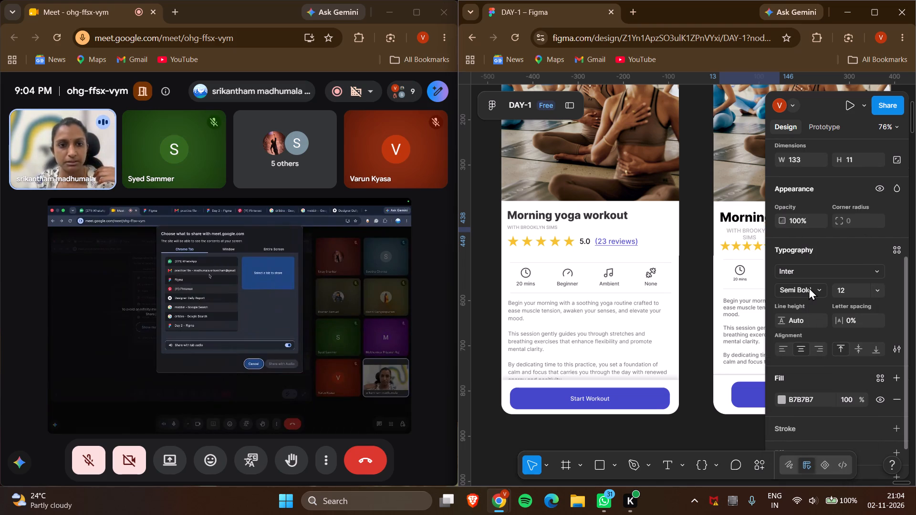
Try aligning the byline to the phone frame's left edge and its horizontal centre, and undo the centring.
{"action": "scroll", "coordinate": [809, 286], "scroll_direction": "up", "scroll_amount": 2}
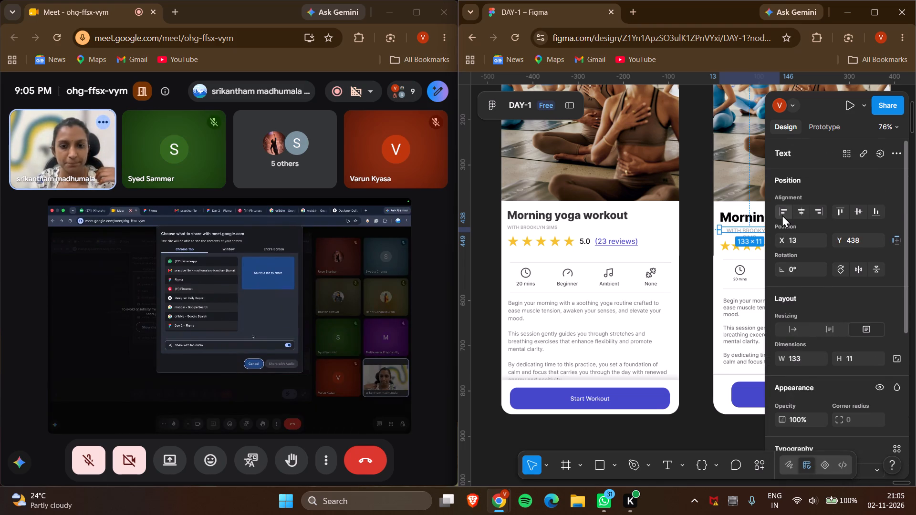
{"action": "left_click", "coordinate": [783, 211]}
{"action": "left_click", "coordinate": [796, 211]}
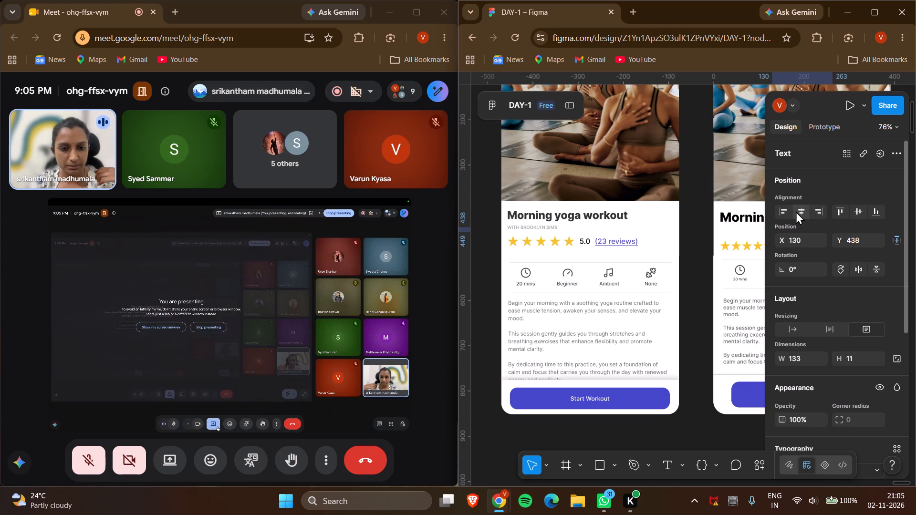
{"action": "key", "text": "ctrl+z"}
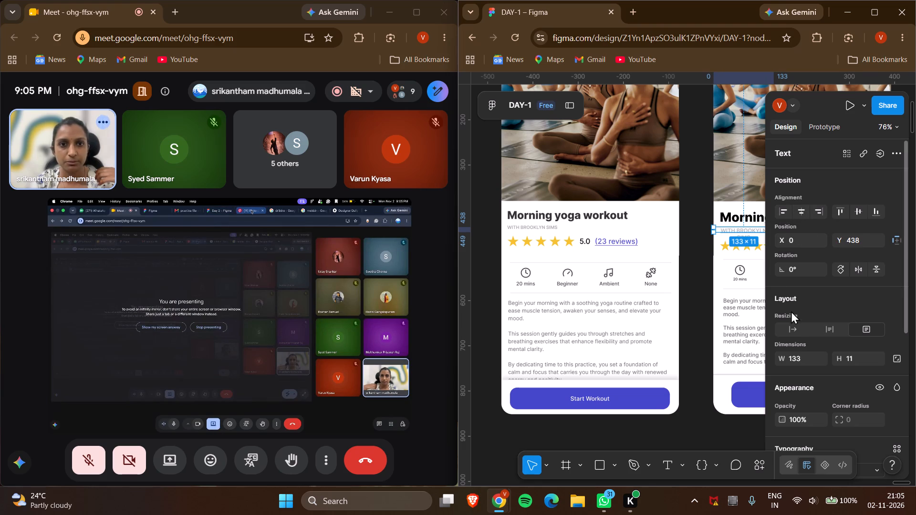
Set the byline's text box to auto-width resizing so the text sits on one line.
{"action": "left_click", "coordinate": [794, 325]}
{"action": "left_click", "coordinate": [698, 339]}
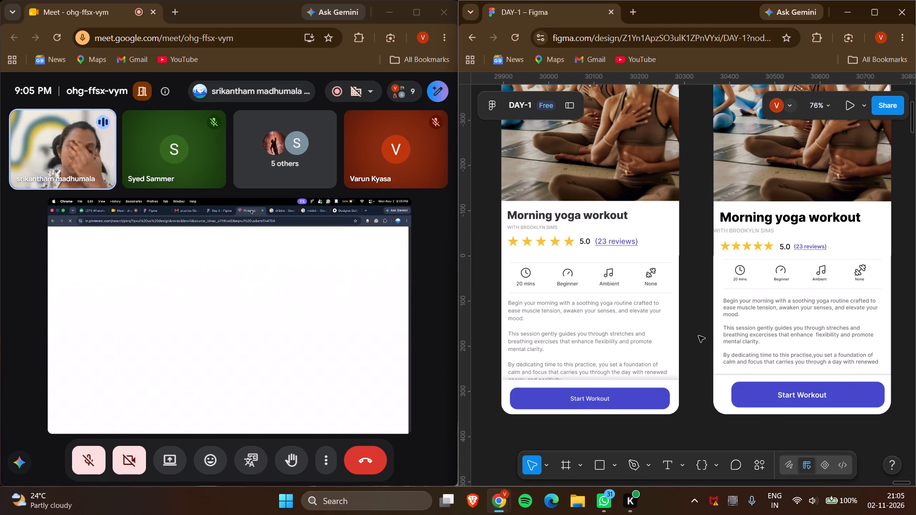
Move the byline between the heading and the star rating, lined up with the heading's left edge.
{"action": "left_click_drag", "start_coordinate": [737, 233], "coordinate": [743, 232]}
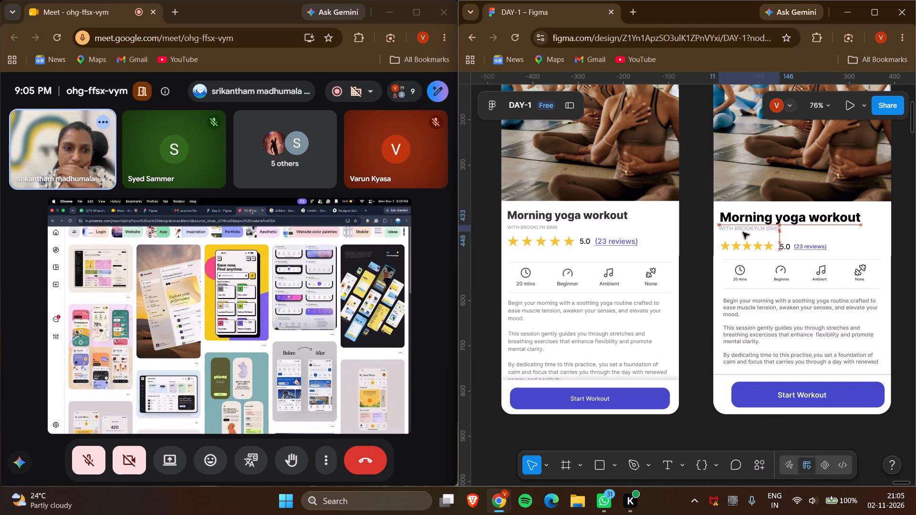
{"action": "left_click_drag", "start_coordinate": [743, 232], "coordinate": [743, 233]}
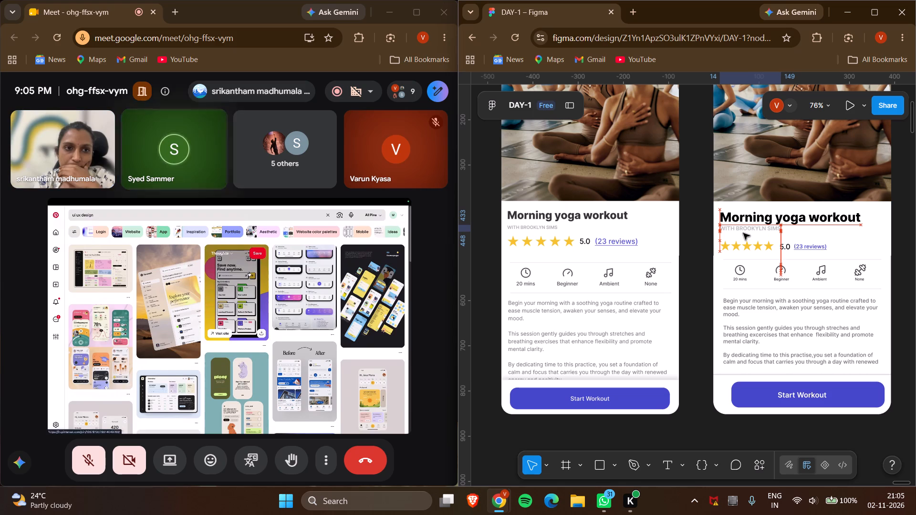
{"action": "left_click_drag", "start_coordinate": [743, 233], "coordinate": [743, 234]}
{"action": "left_click", "coordinate": [688, 262]}
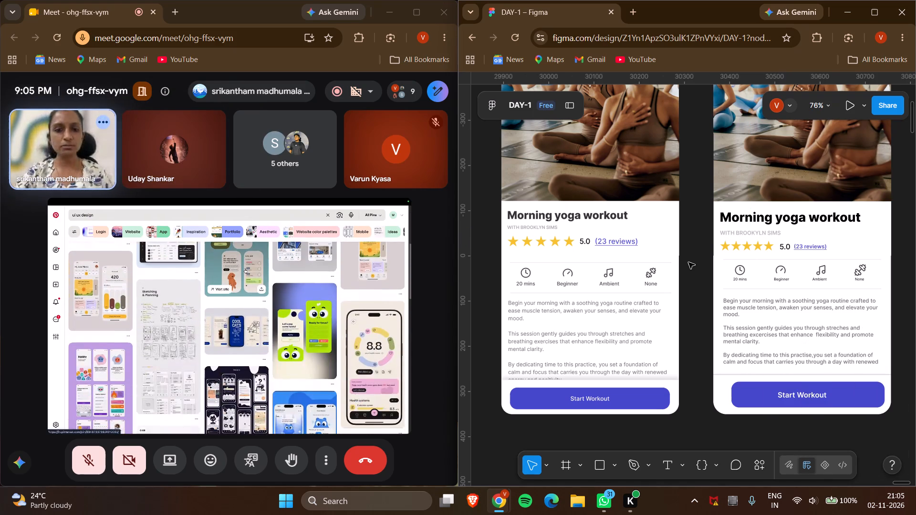